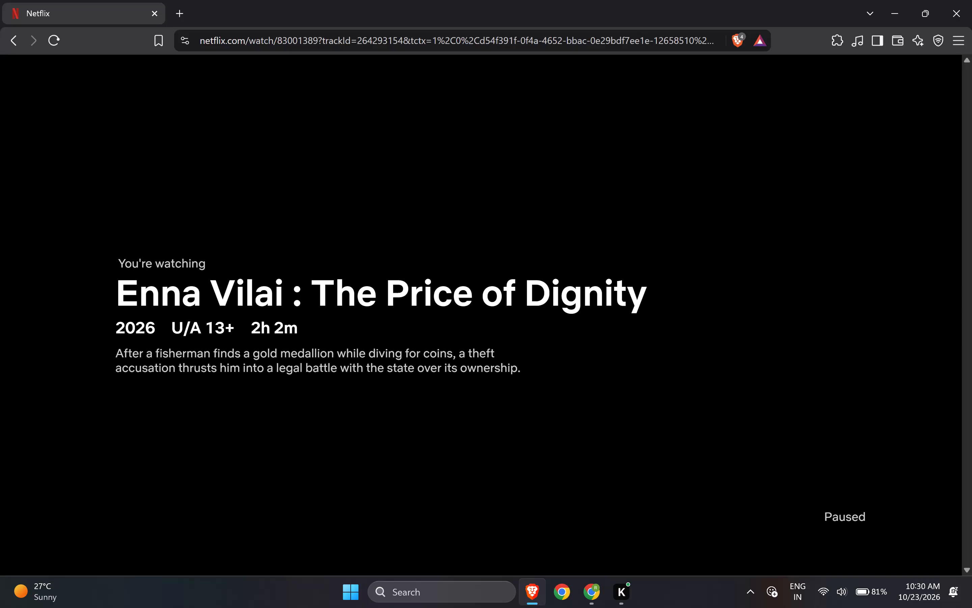
Resume the paused film and skip playback back and forth in 10-second jumps.
{"action": "left_click", "coordinate": [506, 333]}
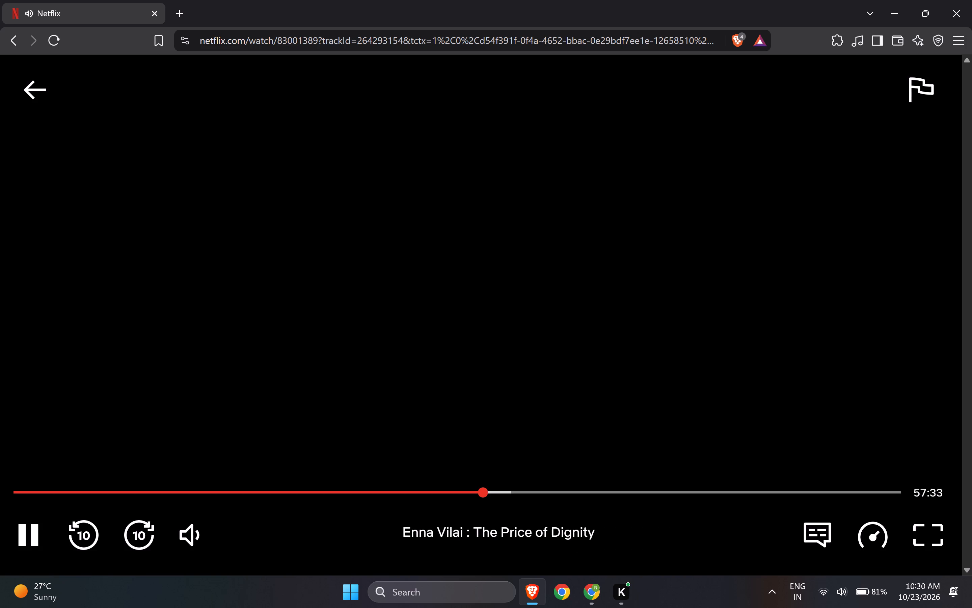
{"action": "key", "text": "Left"}
{"action": "key", "text": "Left"}
{"action": "key", "text": "Left"}
{"action": "key", "text": "Right"}
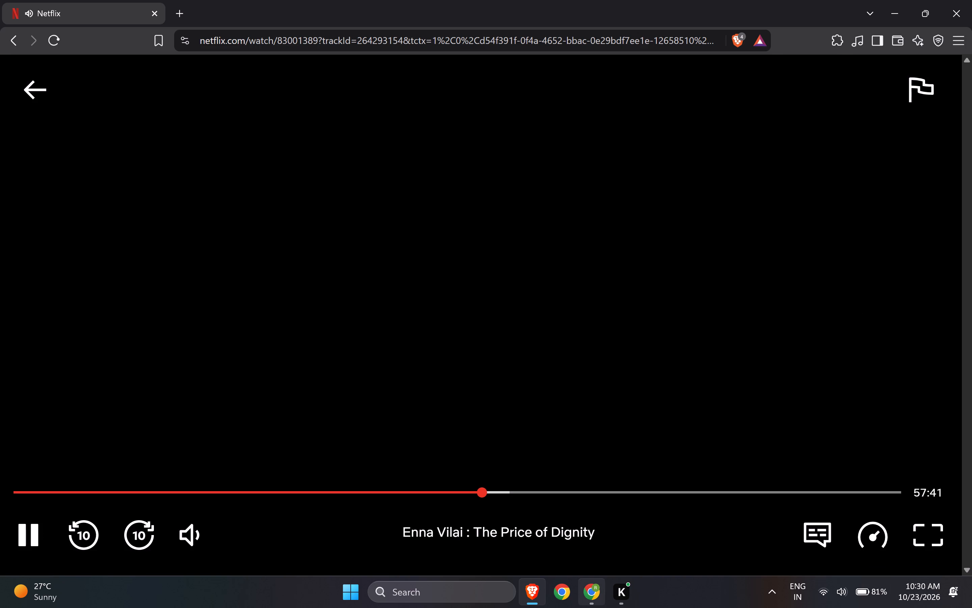
Switch to Chrome and examine the failed submission checks of Simulations 6, 16 and 17, rechecking Simulation 16.
{"action": "left_click", "coordinate": [594, 601]}
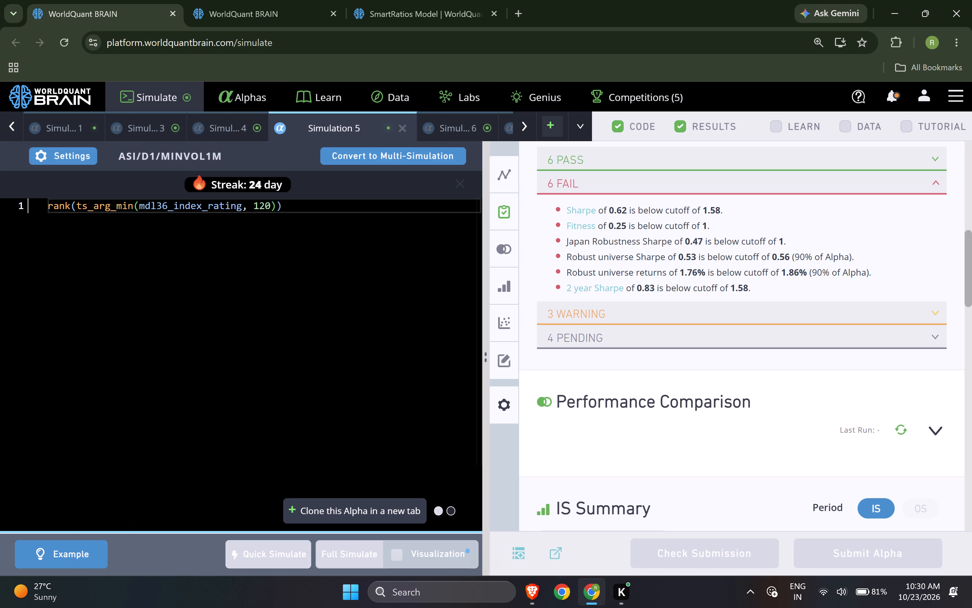
{"action": "left_click", "coordinate": [432, 122]}
{"action": "left_click", "coordinate": [665, 187]}
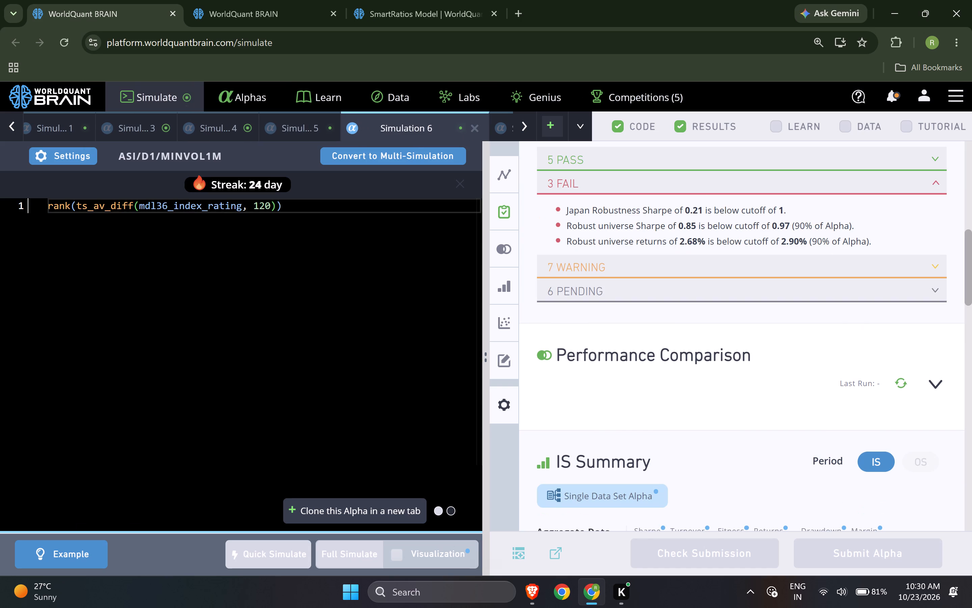
{"action": "left_click", "coordinate": [528, 126]}
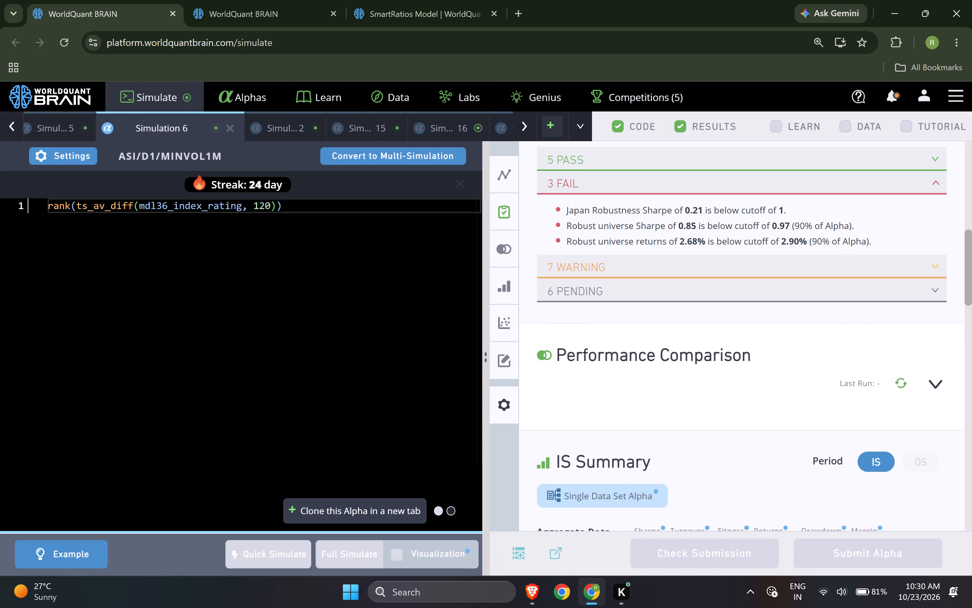
{"action": "left_click", "coordinate": [450, 136]}
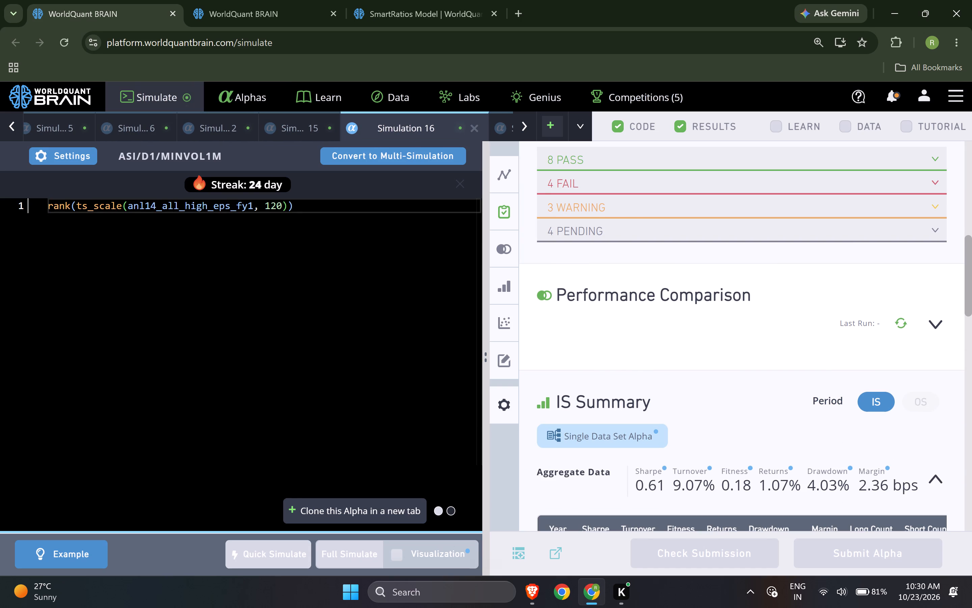
{"action": "left_click", "coordinate": [605, 183]}
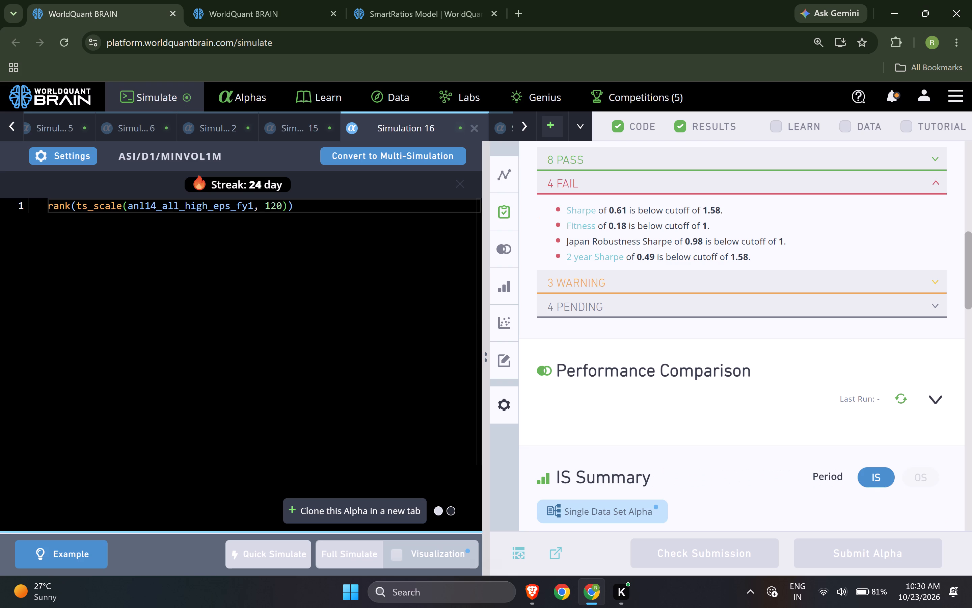
{"action": "left_click", "coordinate": [517, 121]}
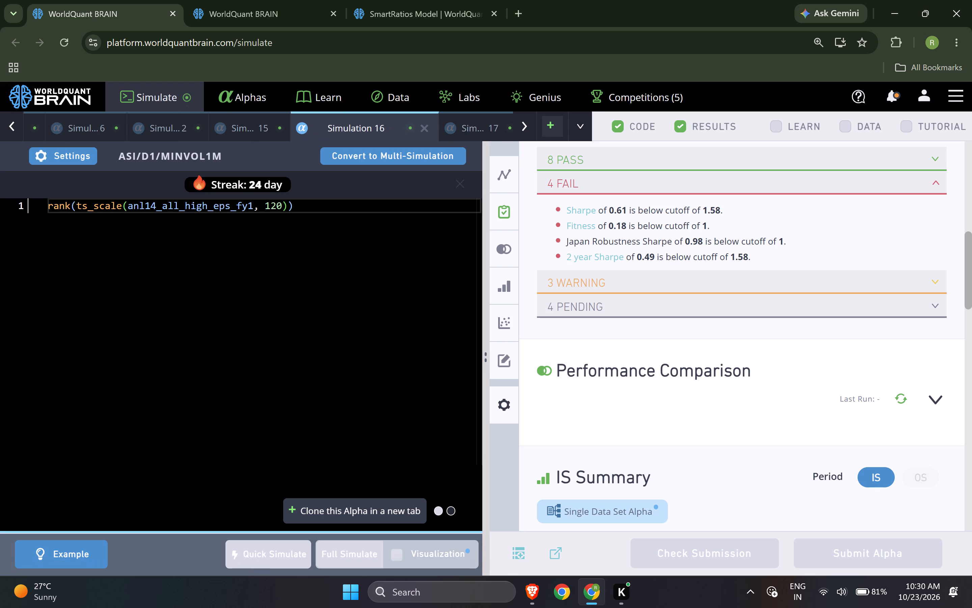
{"action": "left_click", "coordinate": [486, 130]}
{"action": "left_click", "coordinate": [587, 183]}
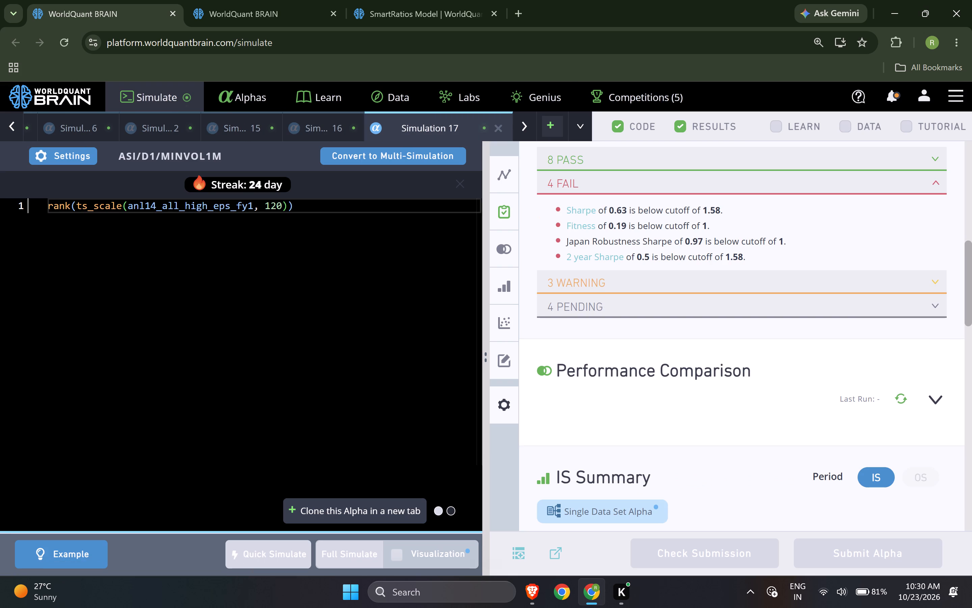
{"action": "left_click", "coordinate": [340, 120]}
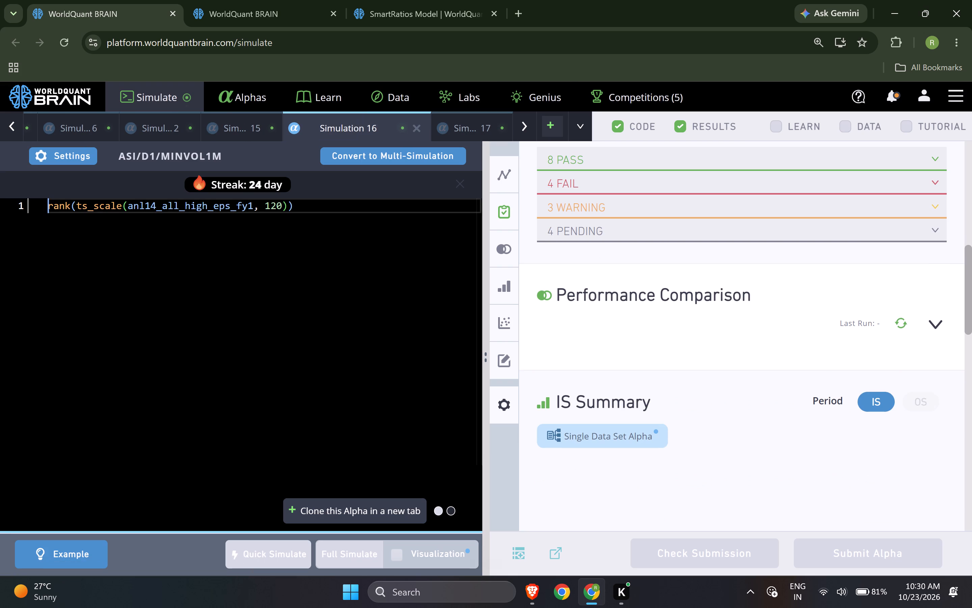
{"action": "left_click", "coordinate": [613, 189]}
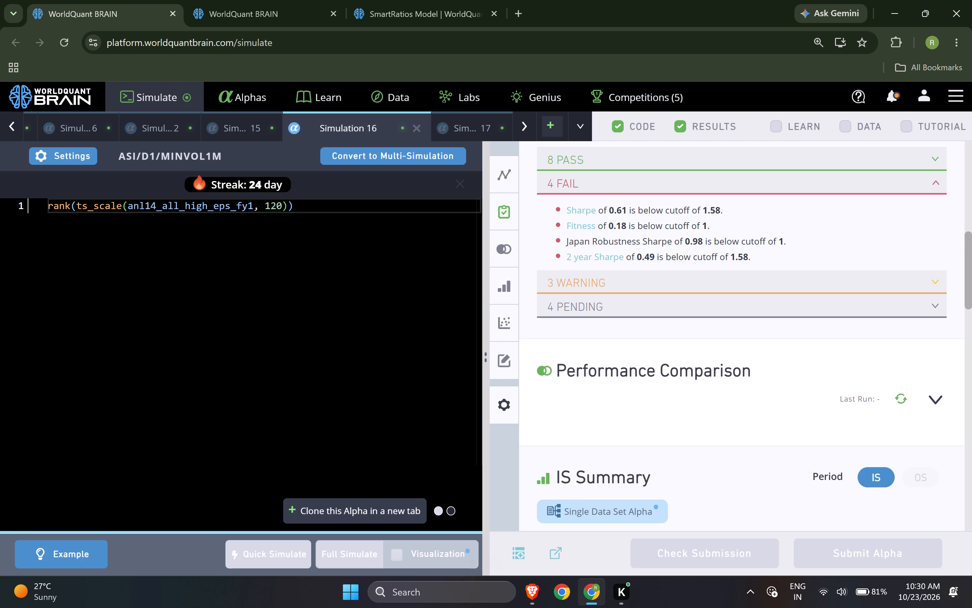
Close Simulations 17, 16 and 15.
{"action": "left_click", "coordinate": [475, 128]}
{"action": "left_click", "coordinate": [501, 127]}
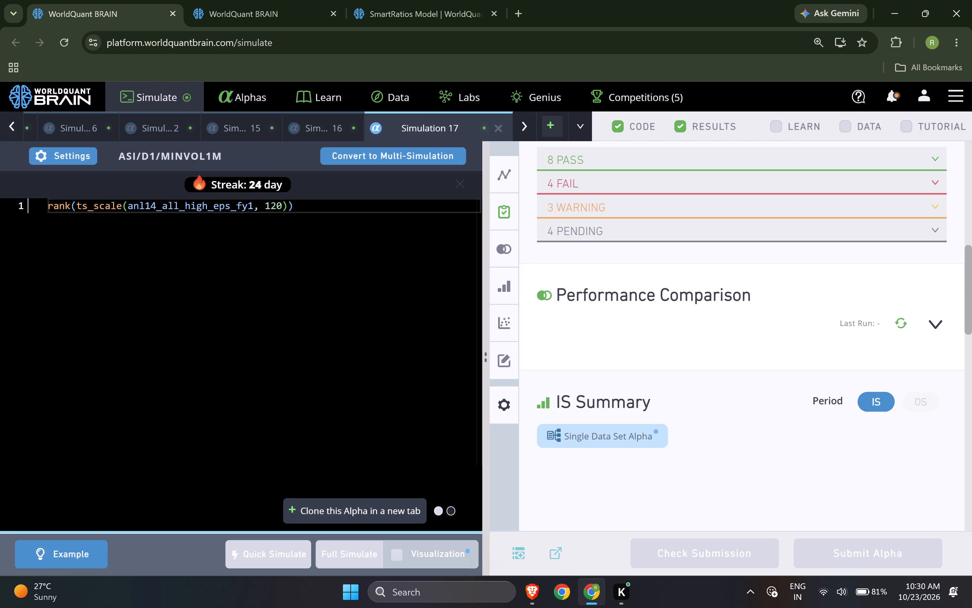
{"action": "left_click", "coordinate": [501, 127]}
{"action": "left_click", "coordinate": [501, 127]}
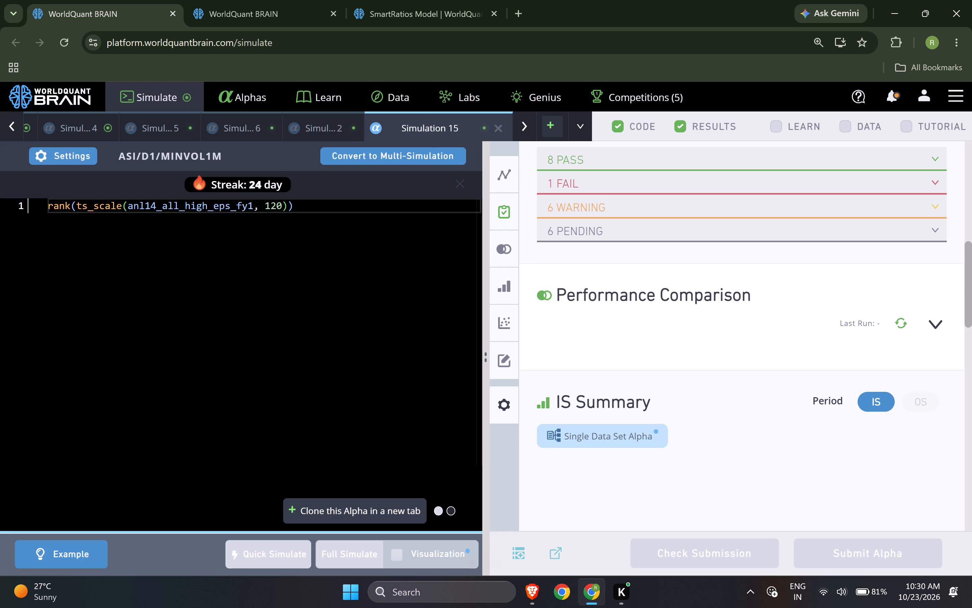
Examine the failed submission checks of Simulation 4 and Simulation 3.
{"action": "left_click", "coordinate": [169, 136]}
{"action": "left_click", "coordinate": [569, 182]}
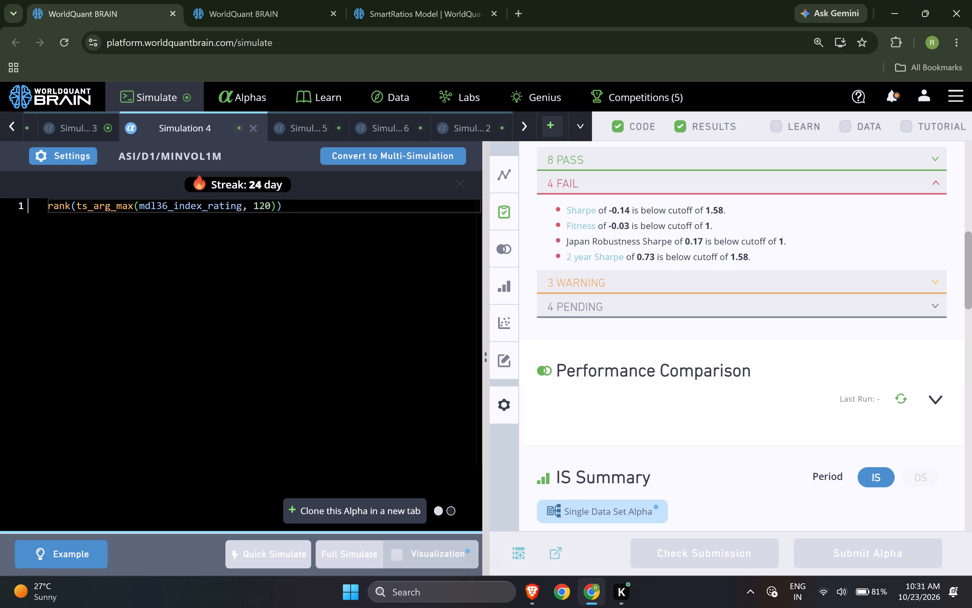
{"action": "left_click", "coordinate": [90, 133]}
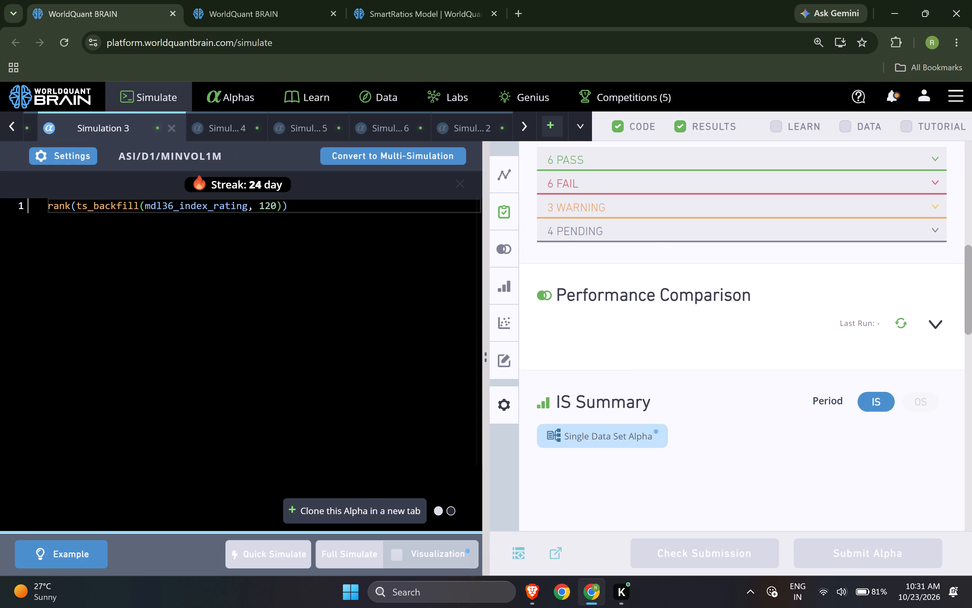
{"action": "left_click", "coordinate": [617, 184]}
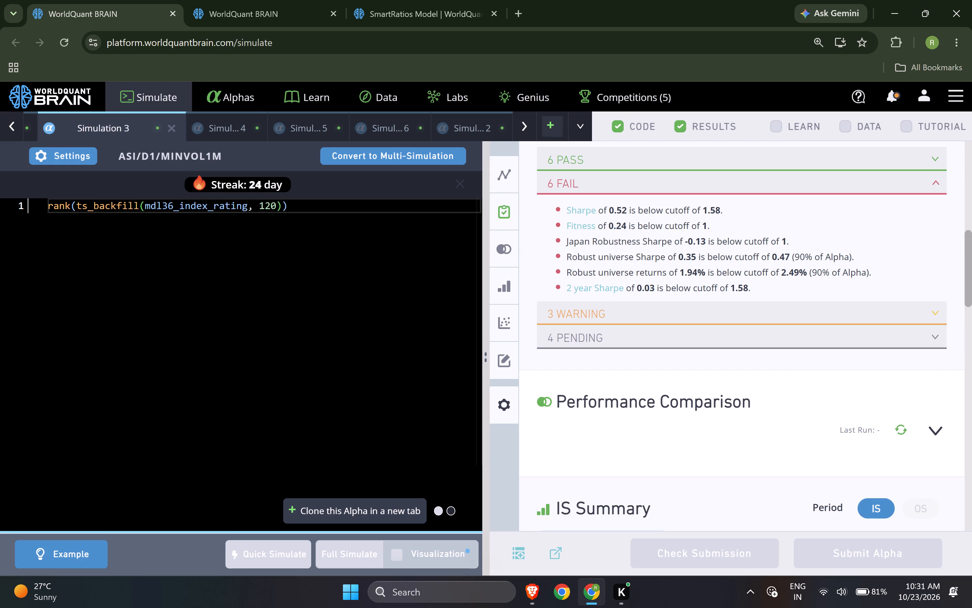
{"action": "left_click", "coordinate": [10, 129]}
Filter the ASI delay-1 MINVOL1M datasets to the Model category and sort them by alpha count in descending order.
{"action": "left_click", "coordinate": [247, 0]}
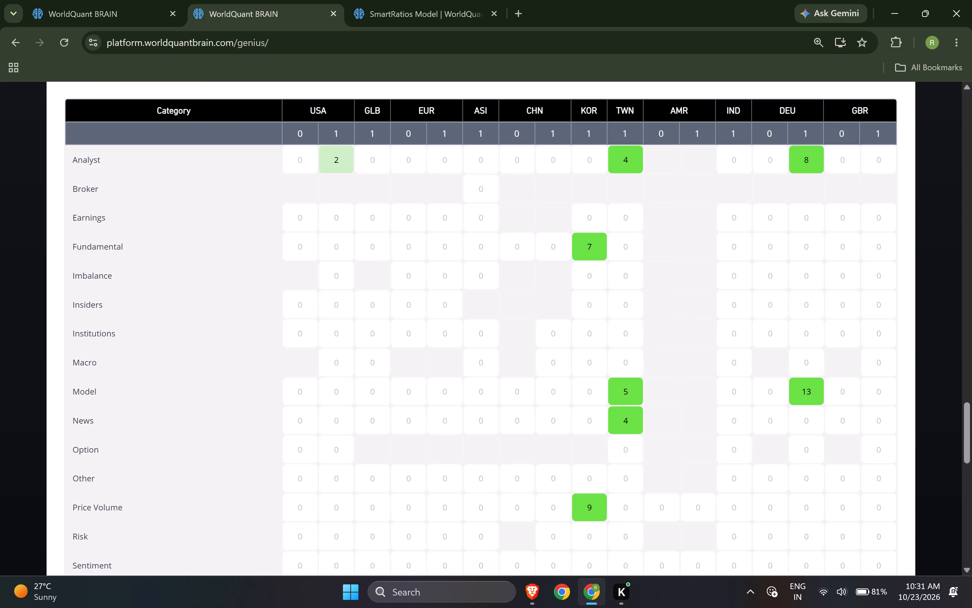
{"action": "left_click", "coordinate": [421, 0]}
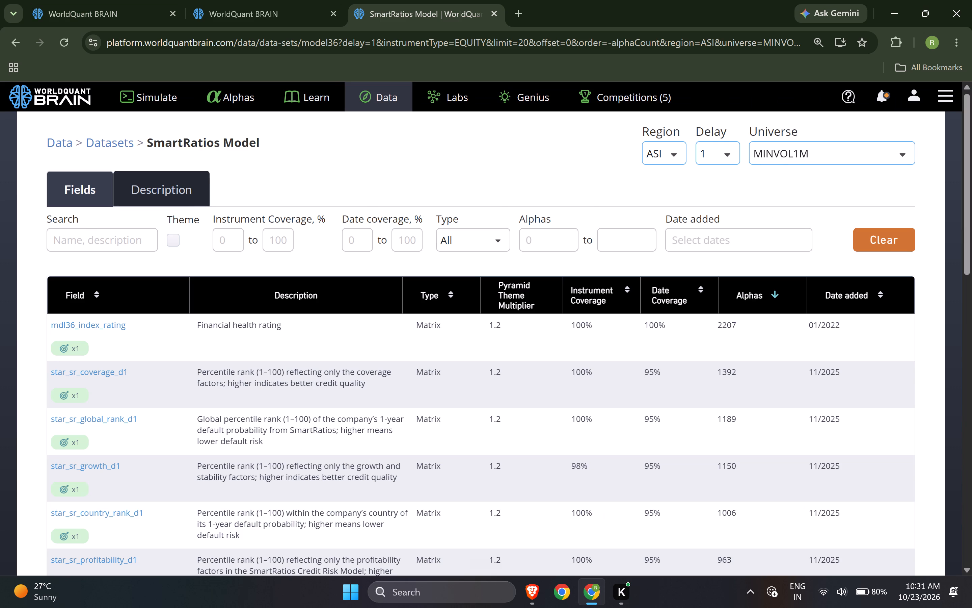
{"action": "left_click", "coordinate": [117, 142]}
{"action": "left_click", "coordinate": [206, 205]}
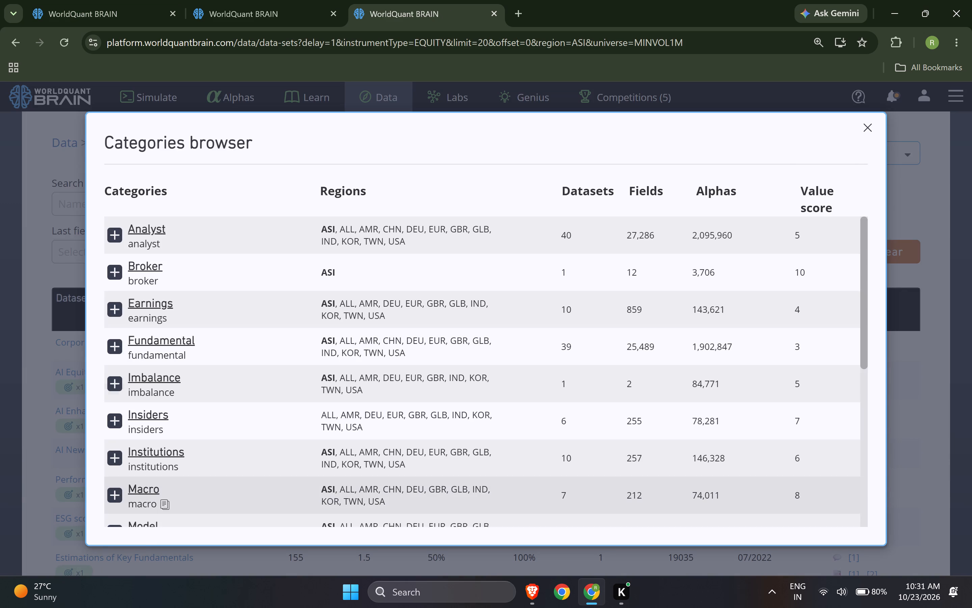
{"action": "scroll", "coordinate": [216, 427], "scroll_direction": "down", "scroll_amount": 2}
{"action": "left_click", "coordinate": [151, 393]}
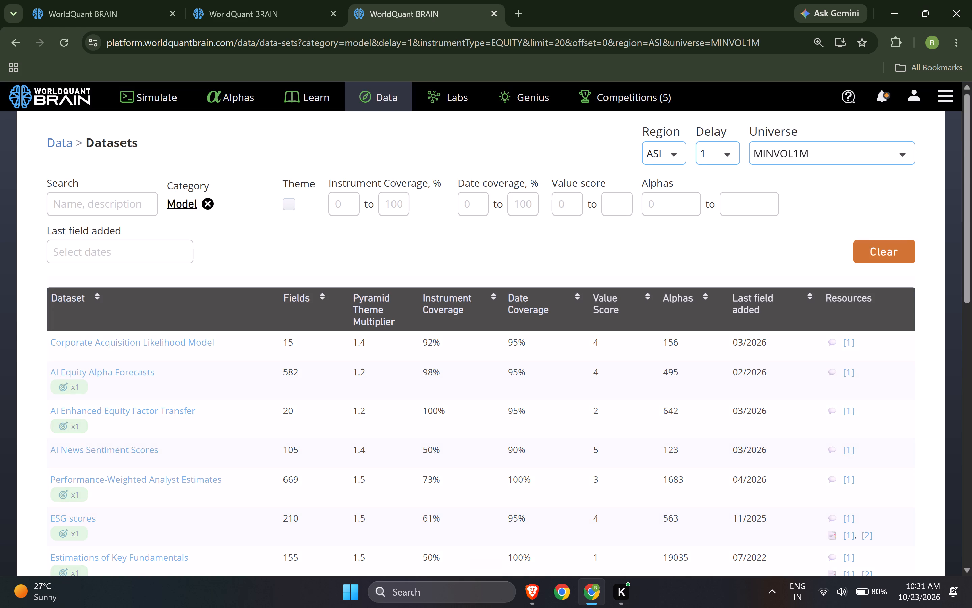
{"action": "left_click", "coordinate": [689, 289]}
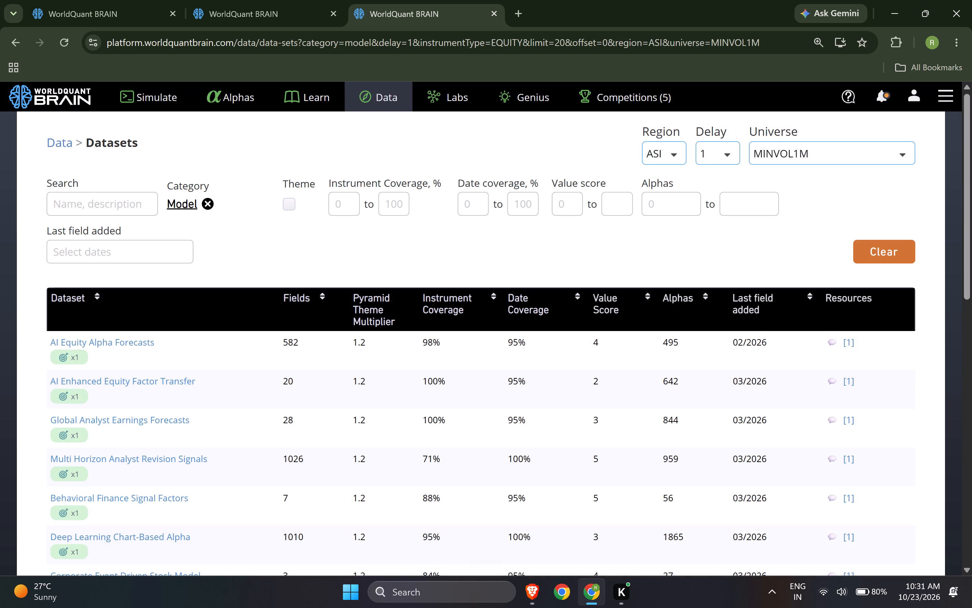
{"action": "left_click", "coordinate": [691, 292]}
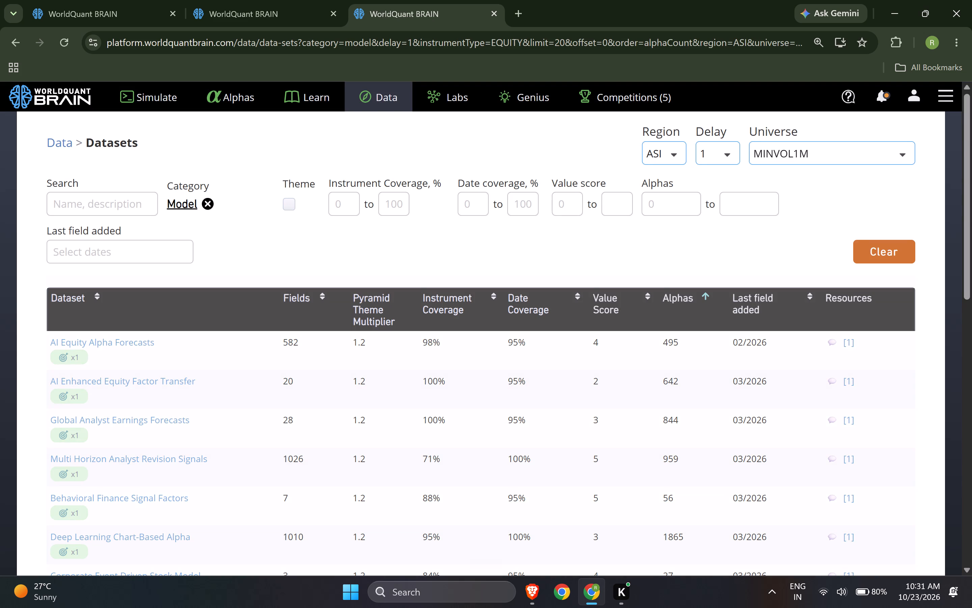
{"action": "left_click", "coordinate": [693, 295]}
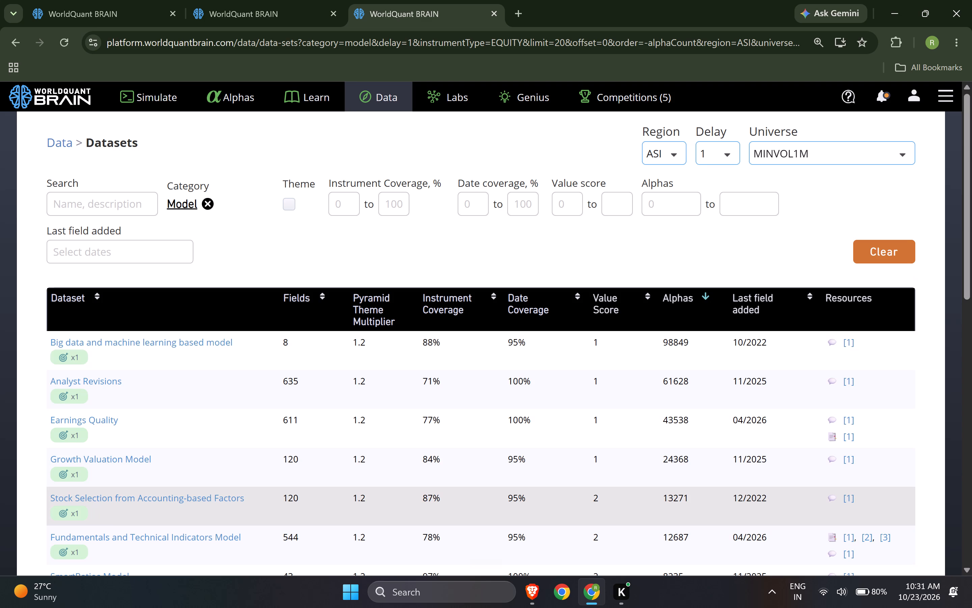
Copy the mdl110_alternative field name from the Big data and machine learning based model dataset, sorting its fields by descending alpha count.
{"action": "left_click", "coordinate": [298, 348]}
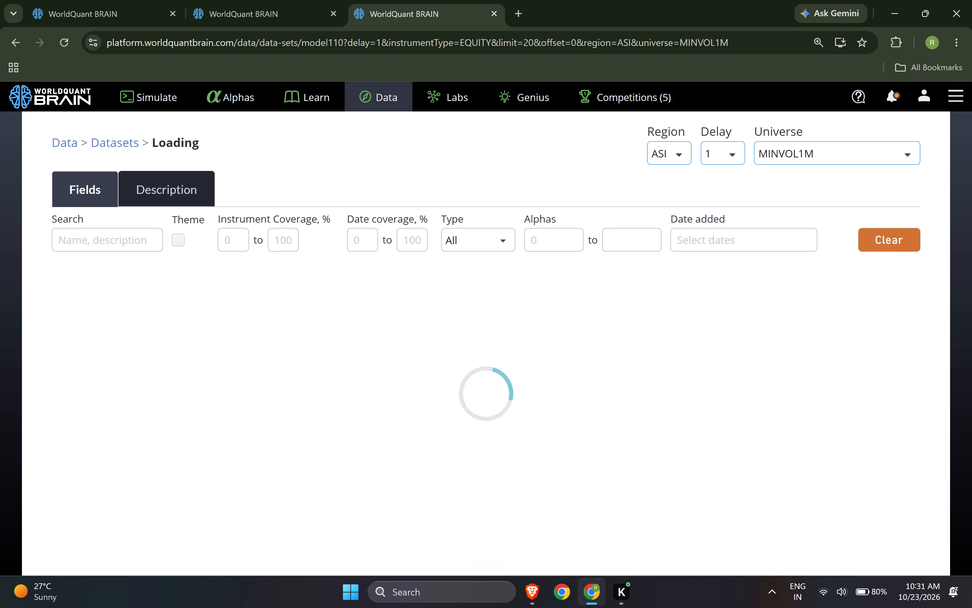
{"action": "left_click", "coordinate": [765, 297]}
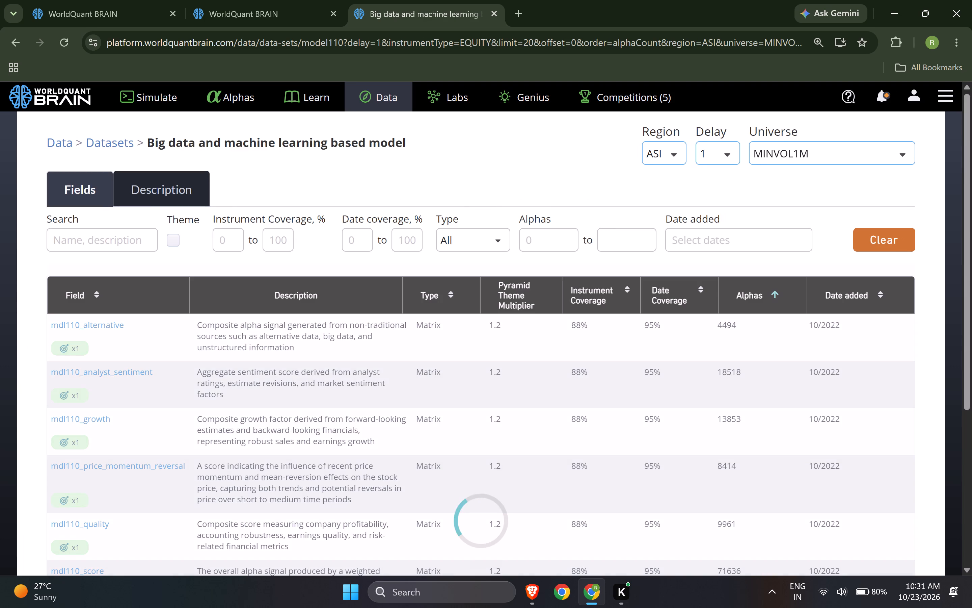
{"action": "left_click", "coordinate": [765, 297]}
{"action": "scroll", "coordinate": [464, 394], "scroll_direction": "down", "scroll_amount": 2}
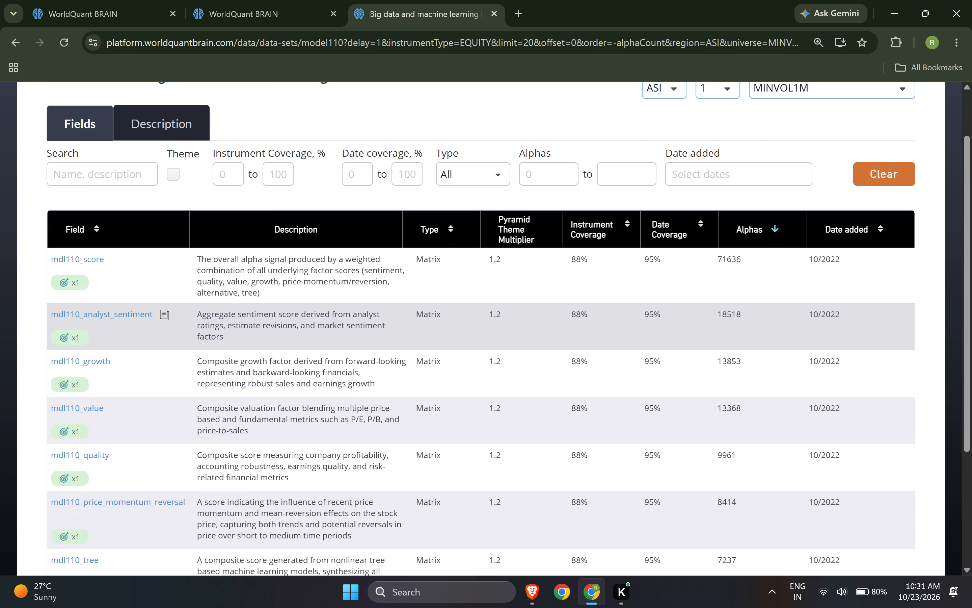
{"action": "scroll", "coordinate": [111, 491], "scroll_direction": "down", "scroll_amount": 2}
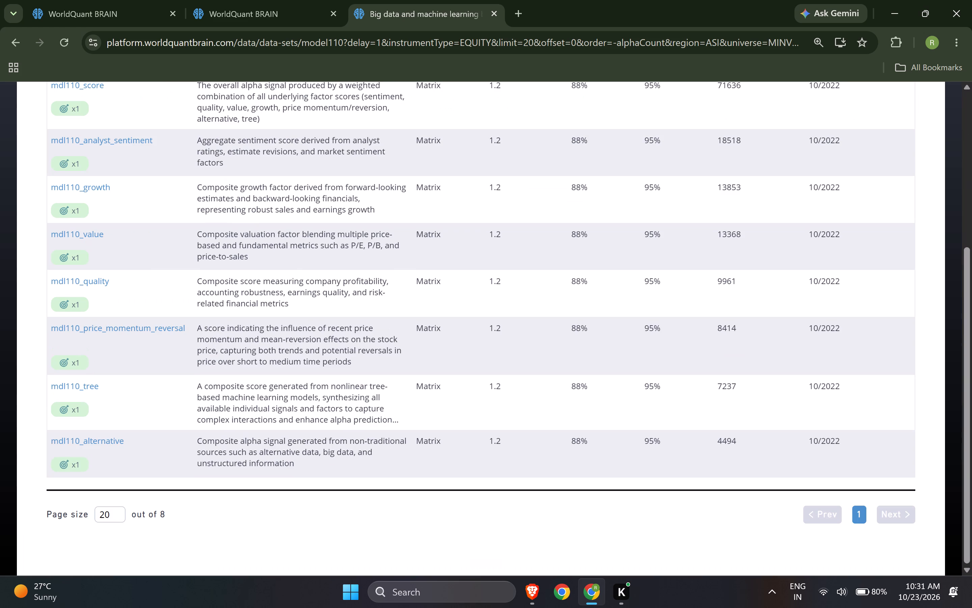
{"action": "left_click", "coordinate": [140, 440]}
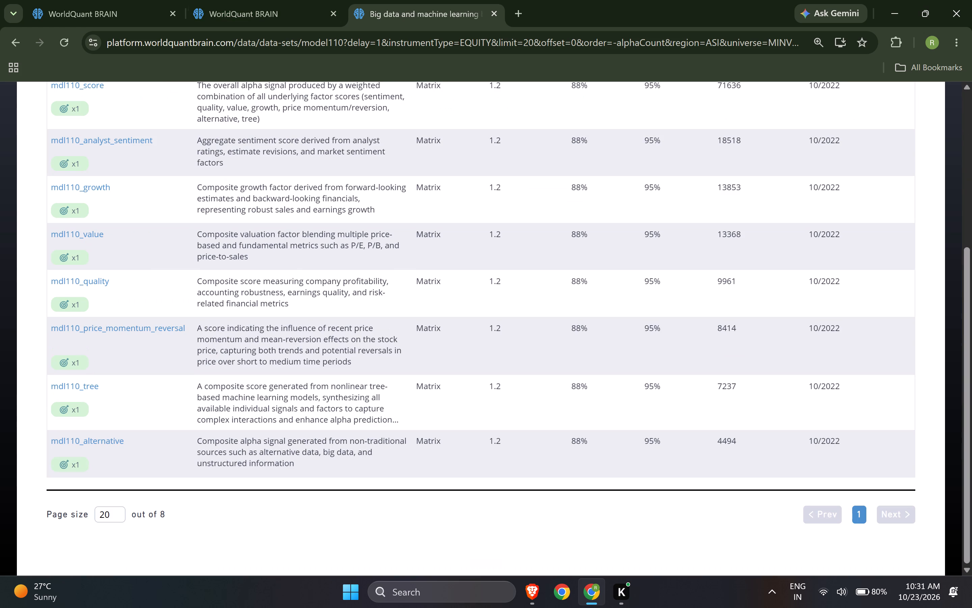
Replace the data field in Simulation 1's ts_rank expression with mdl110_alternative and run a full simulation.
{"action": "left_click", "coordinate": [109, 0]}
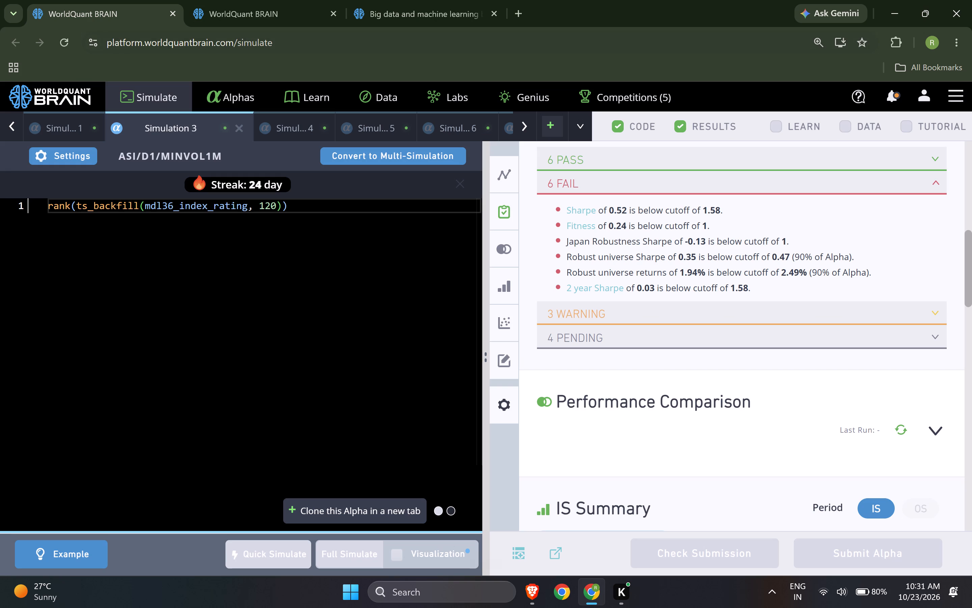
{"action": "left_click", "coordinate": [63, 130]}
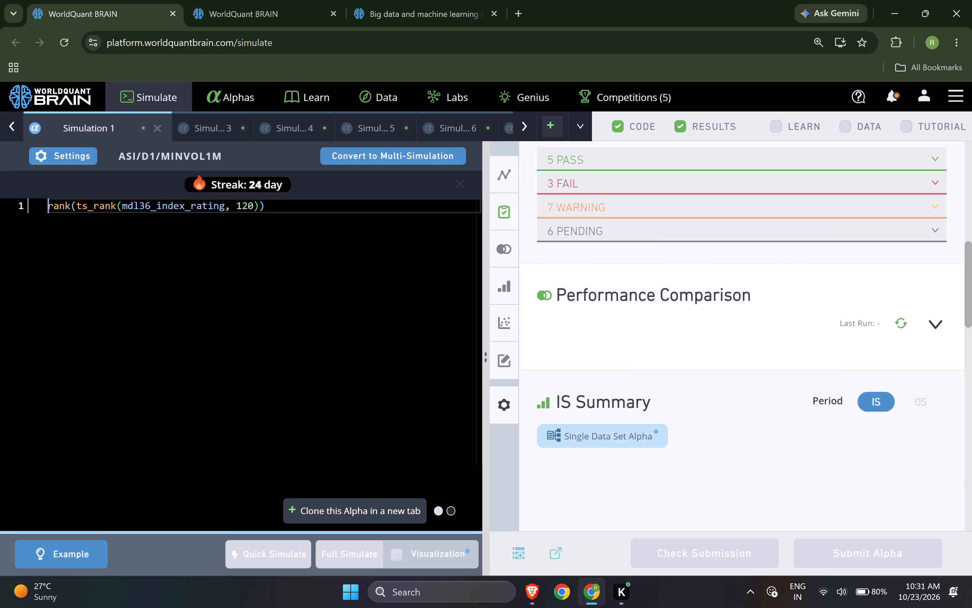
{"action": "left_click", "coordinate": [194, 211]}
{"action": "left_click", "coordinate": [194, 211]}
{"action": "double_click", "coordinate": [194, 209]}
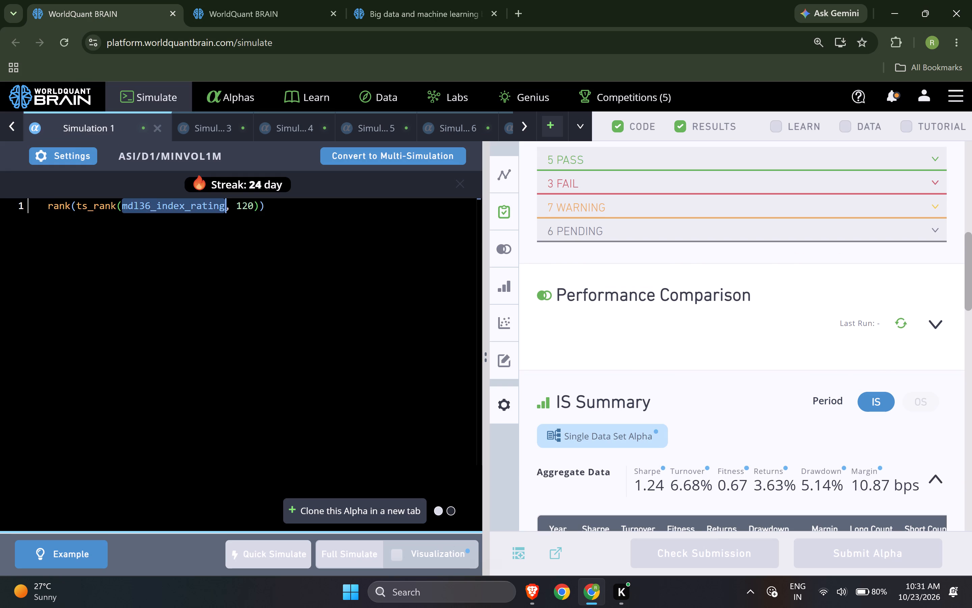
{"action": "key", "text": "ctrl+v"}
{"action": "left_click", "coordinate": [363, 549]}
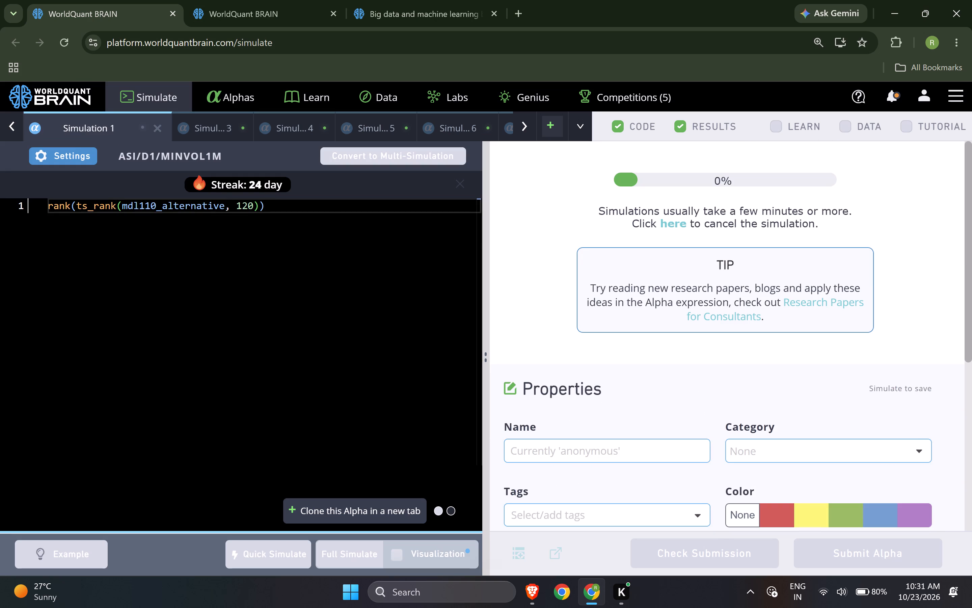
Replace the data field in Simulation 3's ts_backfill expression with mdl110_alternative and run a full simulation.
{"action": "left_click", "coordinate": [214, 127]}
{"action": "double_click", "coordinate": [188, 206]}
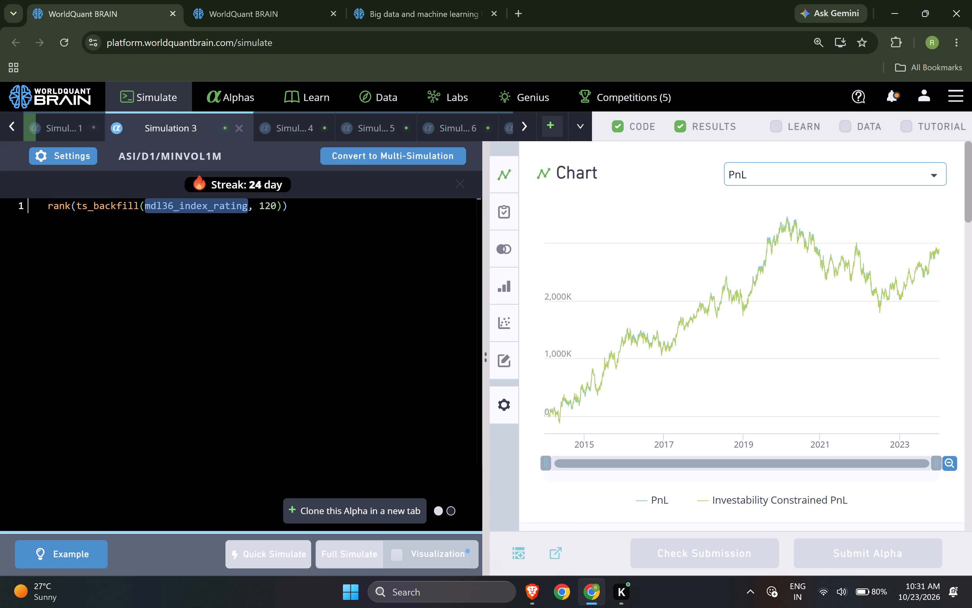
{"action": "key", "text": "ctrl+v"}
{"action": "left_click", "coordinate": [358, 558]}
Replace the data field in Simulation 4's ts_arg_max expression with mdl110_alternative and run a full simulation.
{"action": "left_click", "coordinate": [292, 134]}
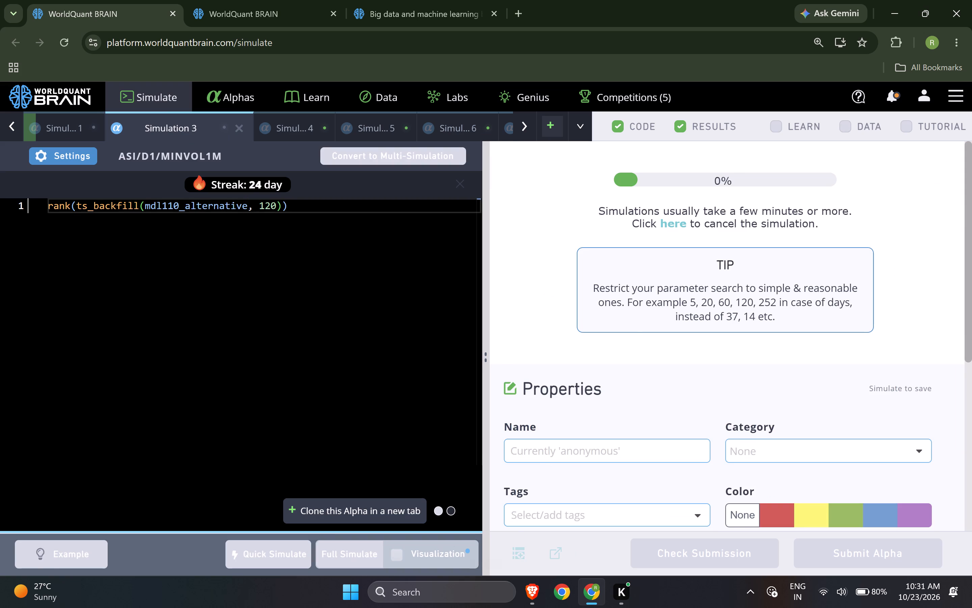
{"action": "double_click", "coordinate": [185, 210]}
{"action": "key", "text": "ctrl+v"}
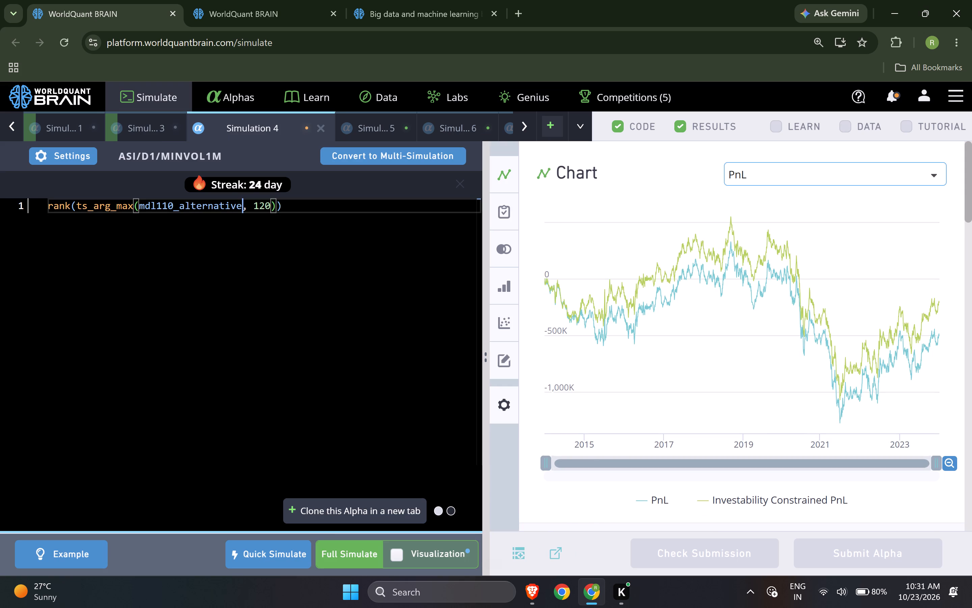
{"action": "left_click", "coordinate": [358, 542]}
Replace the data field in Simulation 5's ts_arg_min expression with mdl110_alternative and run a full simulation.
{"action": "left_click", "coordinate": [367, 131]}
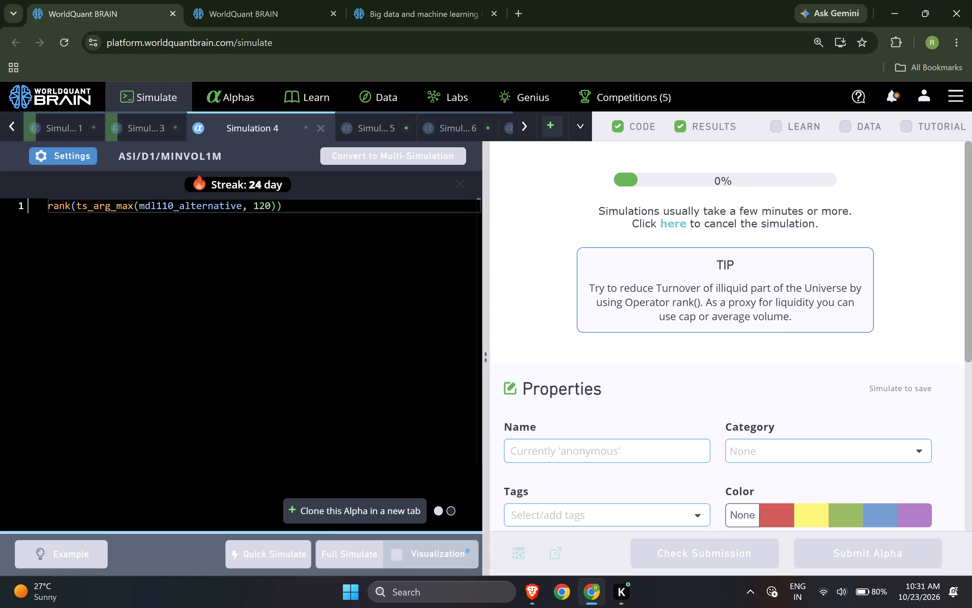
{"action": "double_click", "coordinate": [188, 204]}
{"action": "key", "text": "ctrl+v"}
{"action": "left_click", "coordinate": [376, 550]}
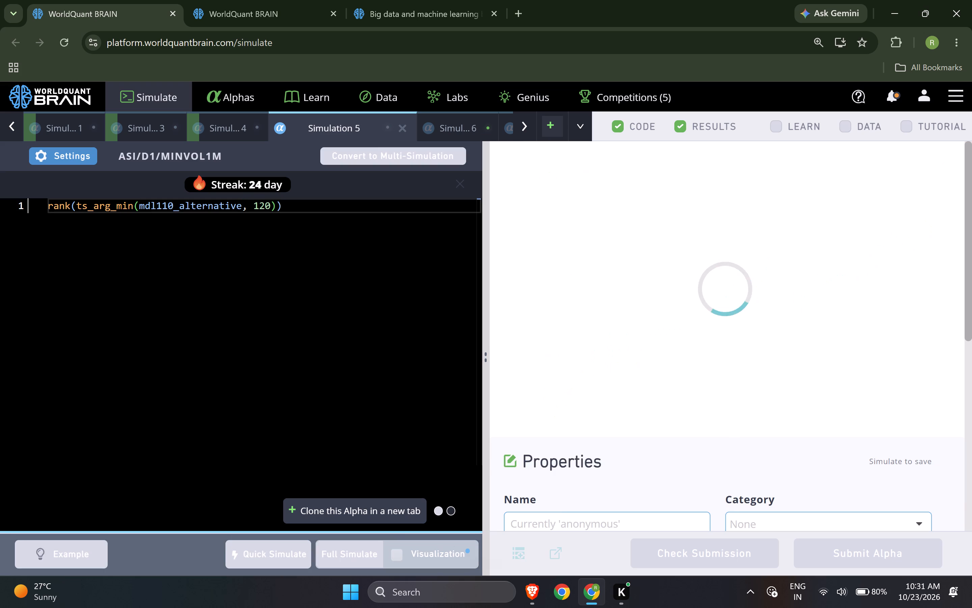
Replace the data field in Simulation 6's ts_av_diff expression with mdl110_alternative and run a full simulation.
{"action": "left_click", "coordinate": [448, 123]}
{"action": "double_click", "coordinate": [164, 205]}
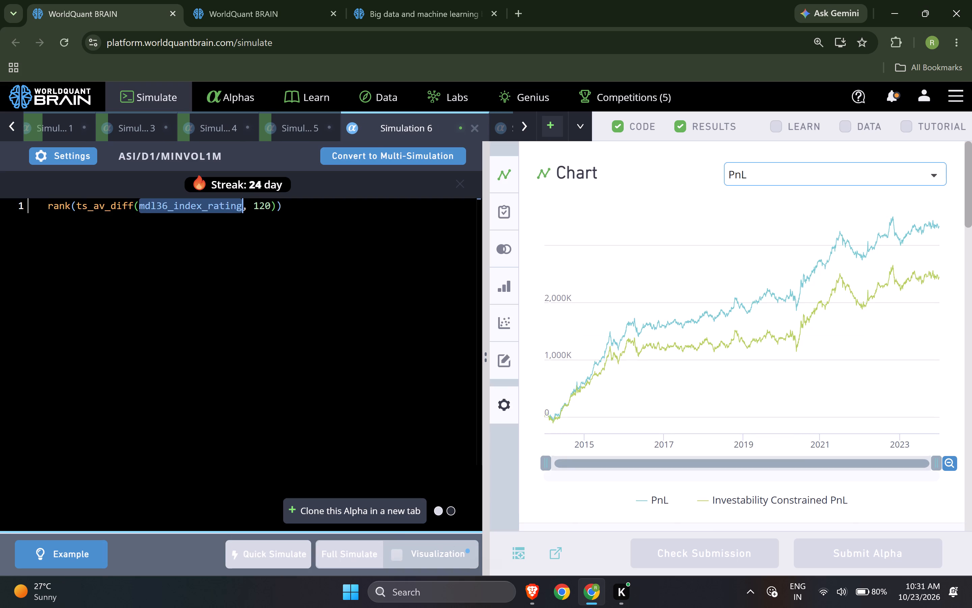
{"action": "key", "text": "ctrl+v"}
{"action": "left_click", "coordinate": [352, 559]}
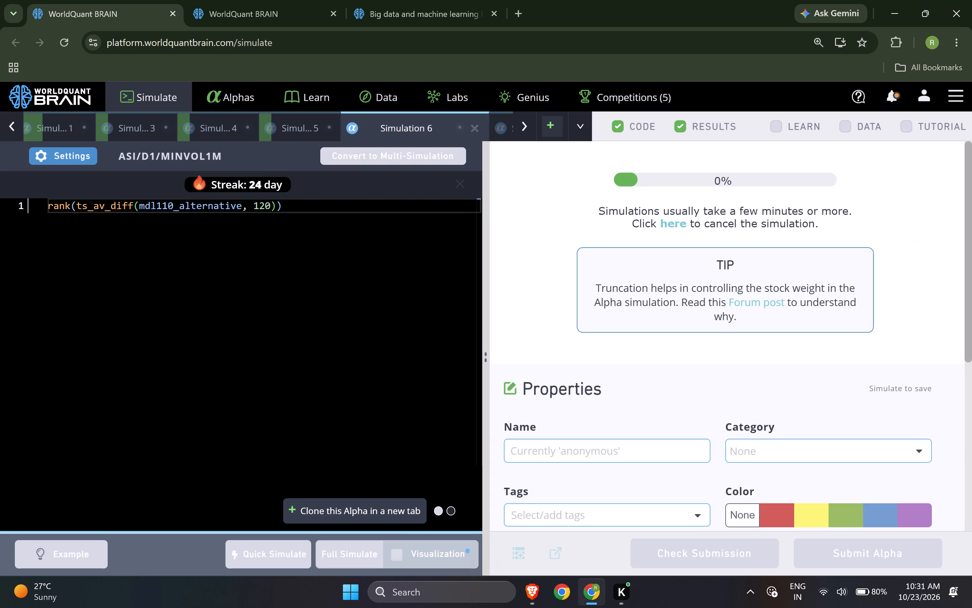
Replace the data field in Simulation 2's ts_scale expression with mdl110_alternative and run a full simulation.
{"action": "left_click", "coordinate": [525, 132]}
{"action": "left_click", "coordinate": [470, 135]}
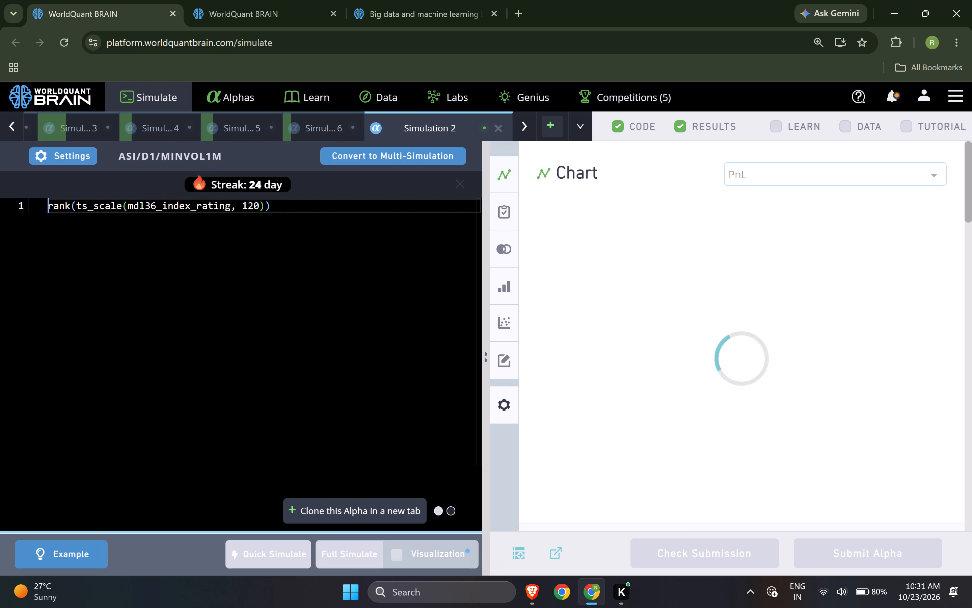
{"action": "double_click", "coordinate": [189, 203]}
{"action": "key", "text": "ctrl+v"}
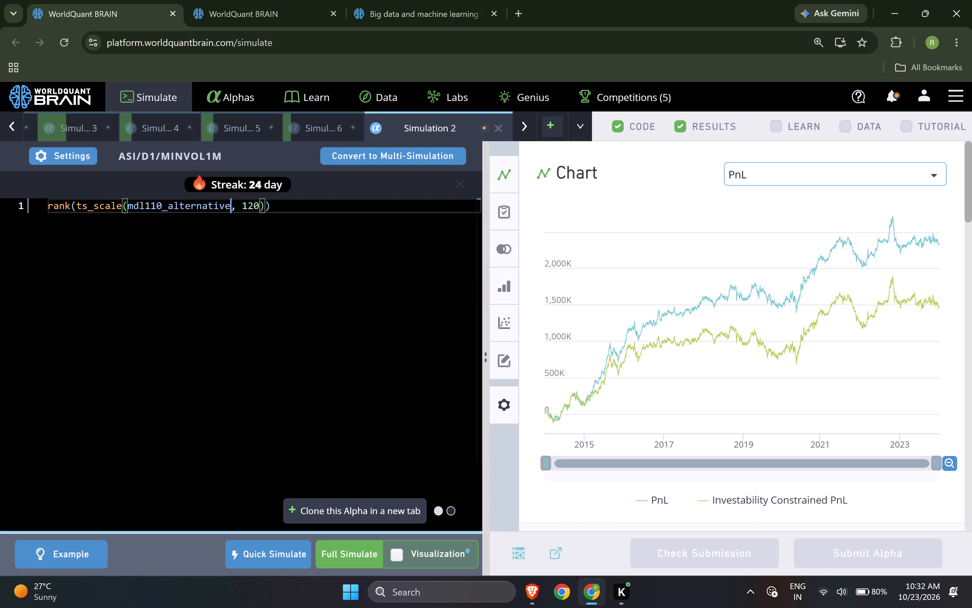
{"action": "left_click", "coordinate": [350, 549]}
Move Simulation 2 toward the start of the open simulations, next to Simulation 3.
{"action": "left_click_drag", "start_coordinate": [431, 134], "coordinate": [77, 132]}
Switch to the Brave window with the Netflix video.
{"action": "left_click", "coordinate": [528, 600]}
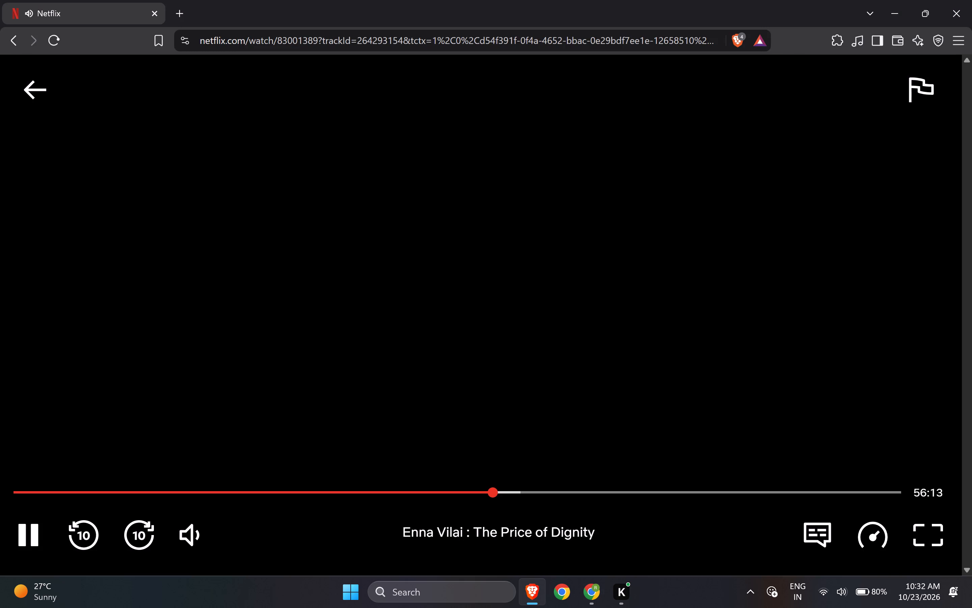
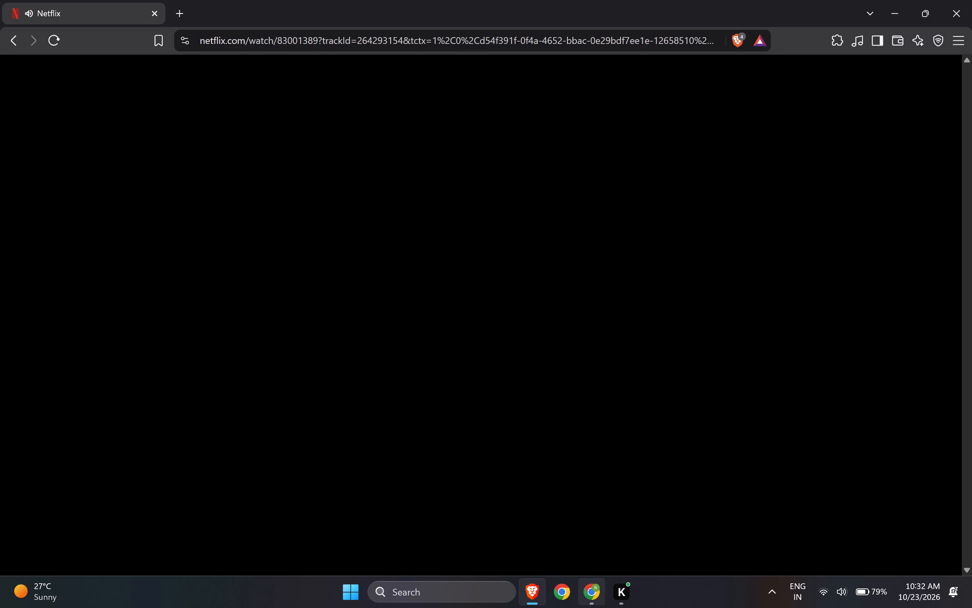
Switch to the WorldQuant BRAIN window in Chrome and examine the results of Simulations 1 and 3, including Simulation 3's failed IS tests.
{"action": "left_click", "coordinate": [588, 596]}
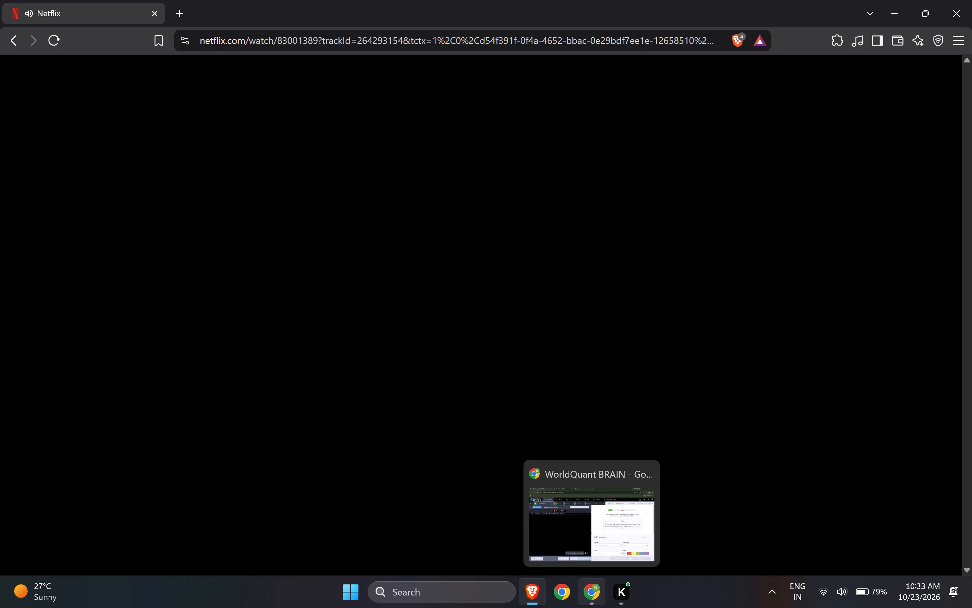
{"action": "left_click", "coordinate": [588, 596]}
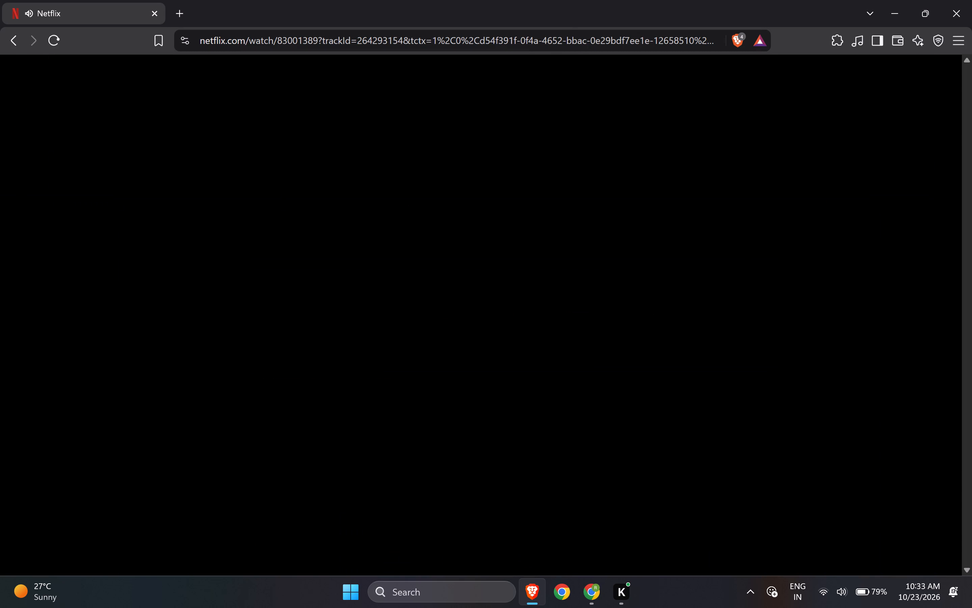
{"action": "left_click", "coordinate": [588, 596]}
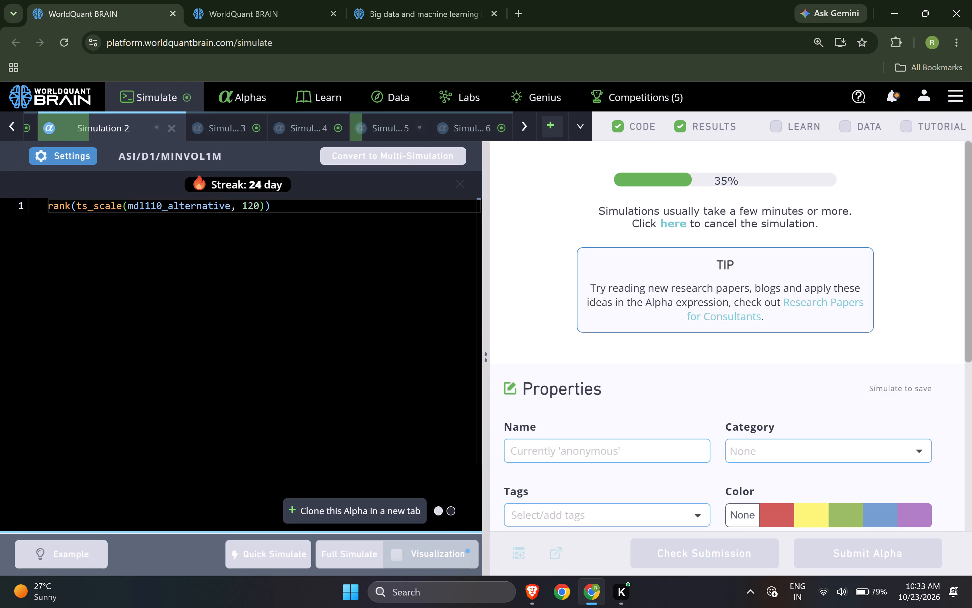
{"action": "left_click", "coordinate": [585, 134]}
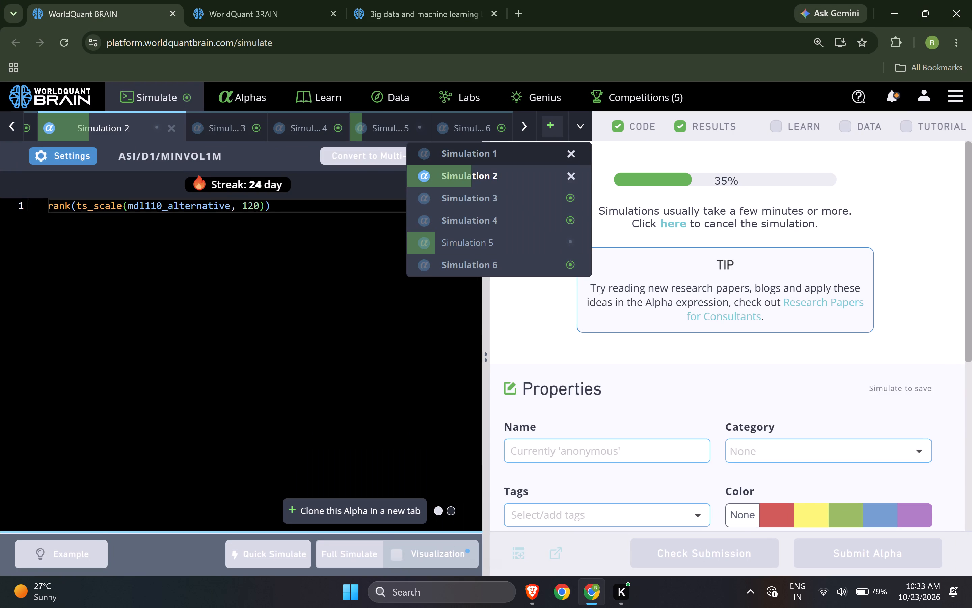
{"action": "left_click", "coordinate": [529, 160]}
{"action": "scroll", "coordinate": [607, 386], "scroll_direction": "down", "scroll_amount": 8}
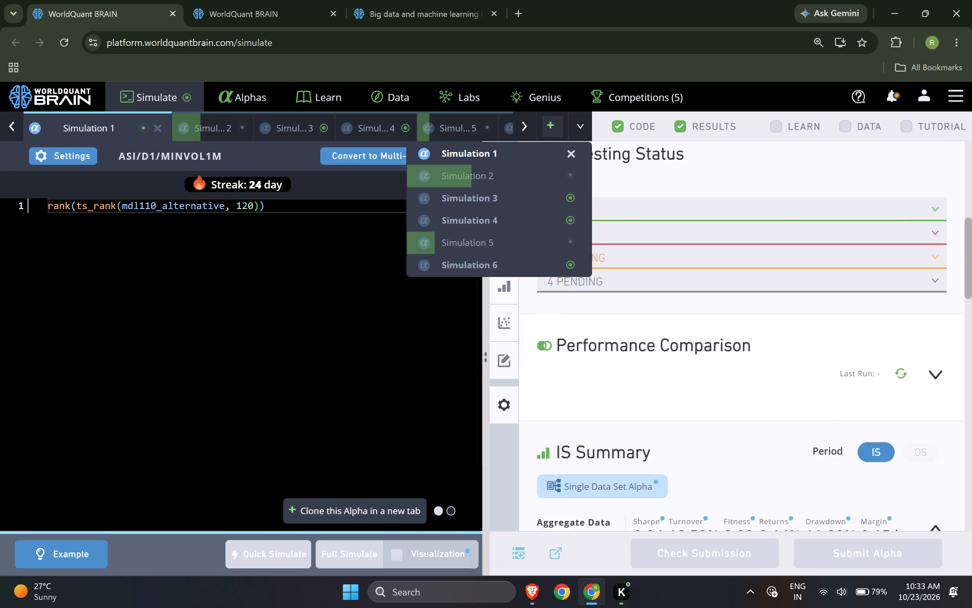
{"action": "left_click", "coordinate": [486, 205]}
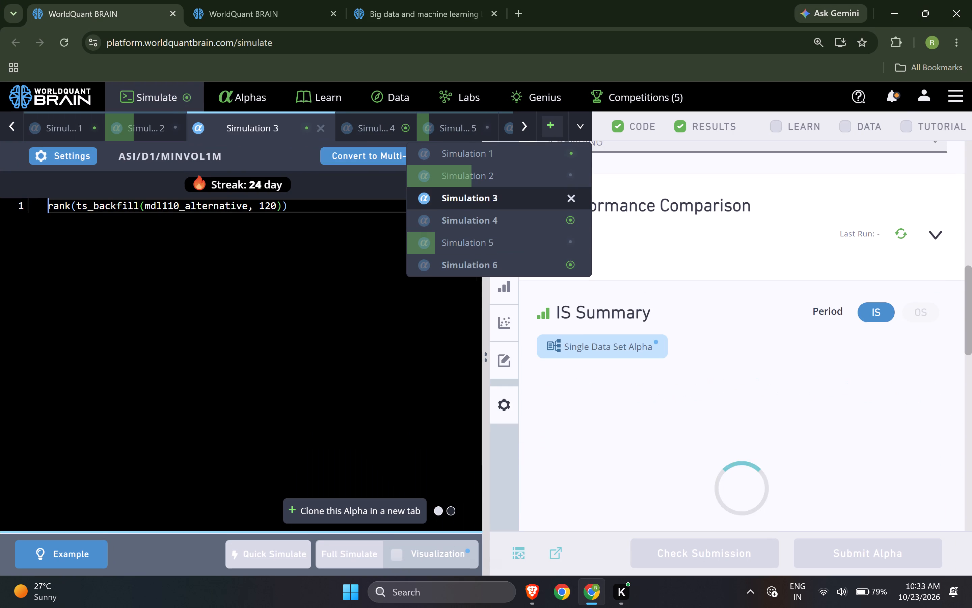
{"action": "scroll", "coordinate": [680, 337], "scroll_direction": "up", "scroll_amount": 5}
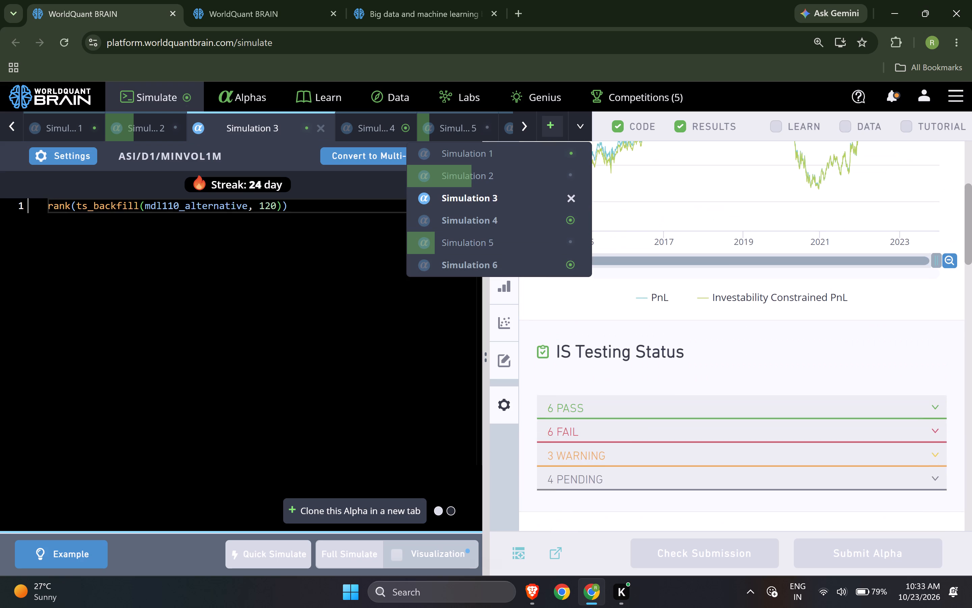
{"action": "left_click", "coordinate": [644, 431]}
{"action": "scroll", "coordinate": [640, 422], "scroll_direction": "down", "scroll_amount": 1}
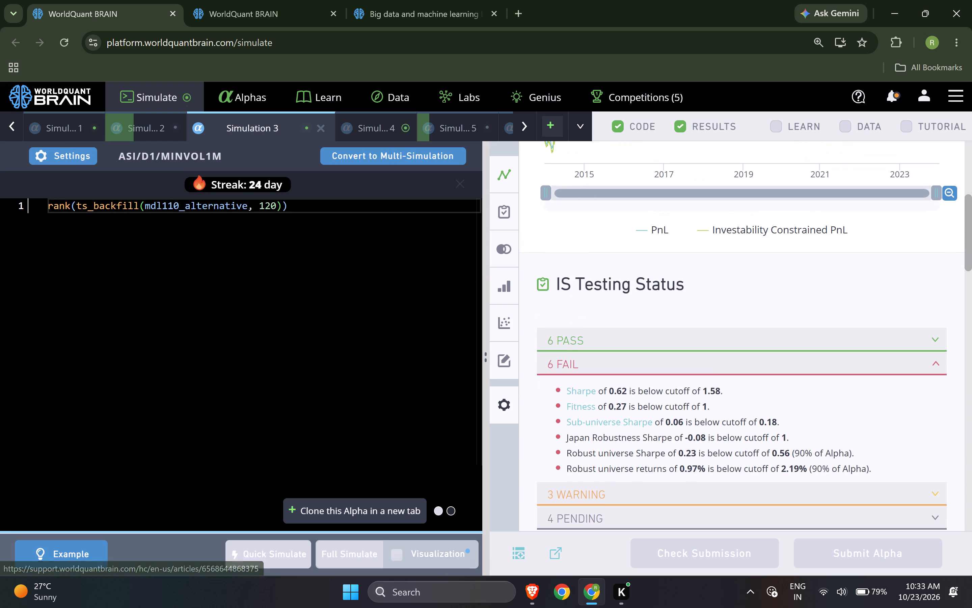
Examine the results of Simulations 6 and 4, including Simulation 4's failed IS tests.
{"action": "left_click", "coordinate": [577, 130]}
{"action": "left_click", "coordinate": [543, 266]}
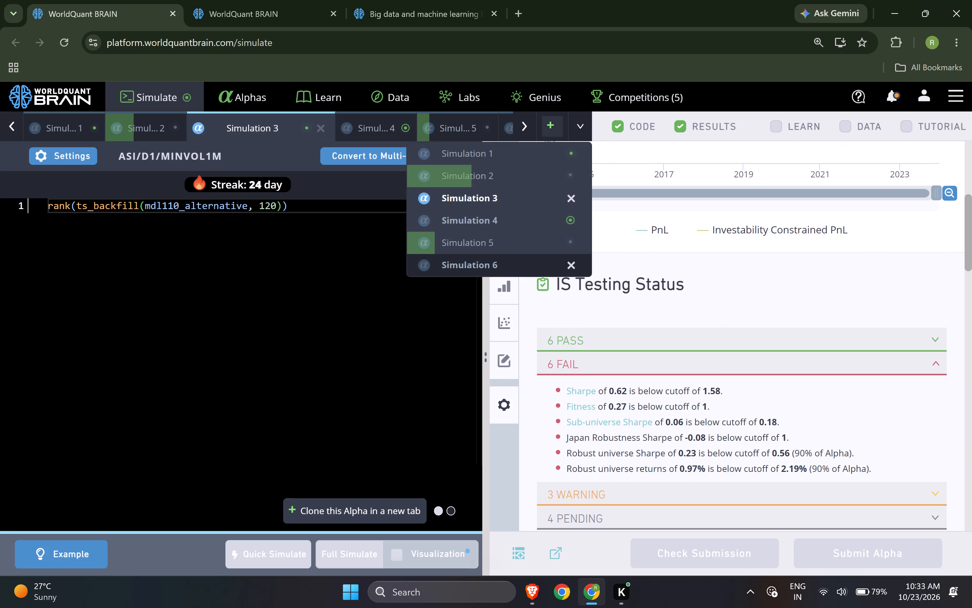
{"action": "scroll", "coordinate": [640, 362], "scroll_direction": "up", "scroll_amount": 2}
{"action": "left_click", "coordinate": [524, 225]}
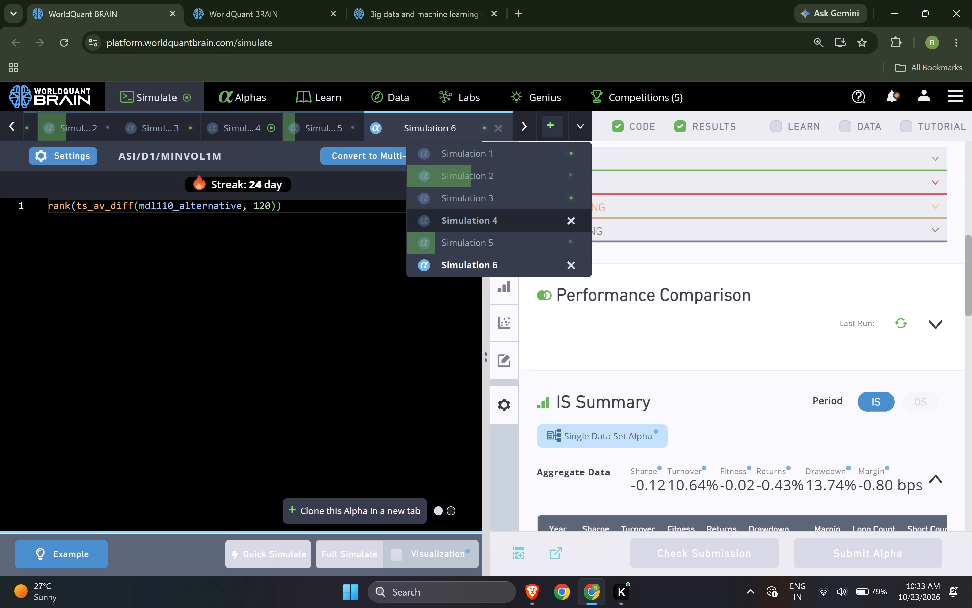
{"action": "scroll", "coordinate": [694, 378], "scroll_direction": "down", "scroll_amount": 1}
{"action": "scroll", "coordinate": [694, 378], "scroll_direction": "up", "scroll_amount": 3}
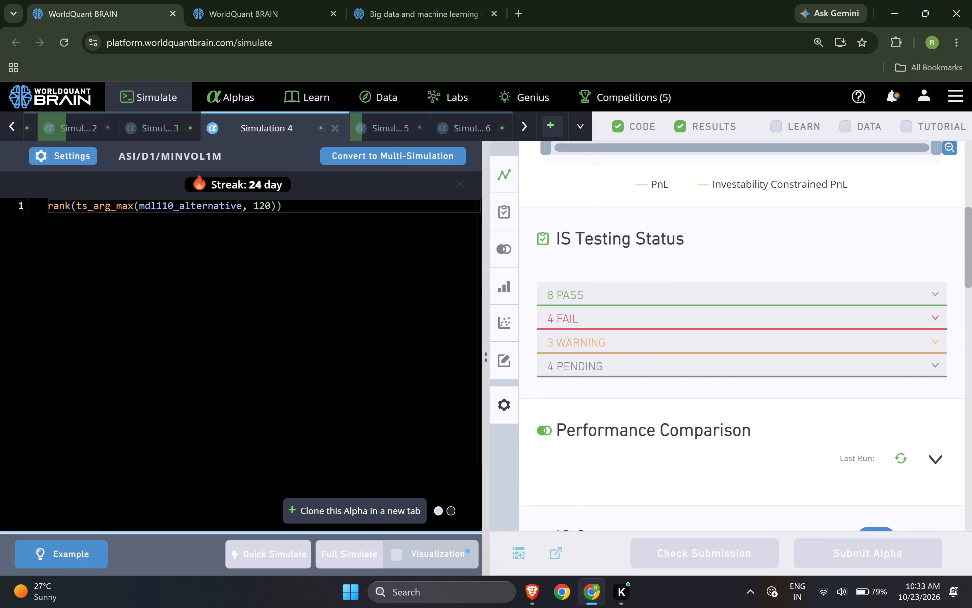
{"action": "left_click", "coordinate": [704, 311]}
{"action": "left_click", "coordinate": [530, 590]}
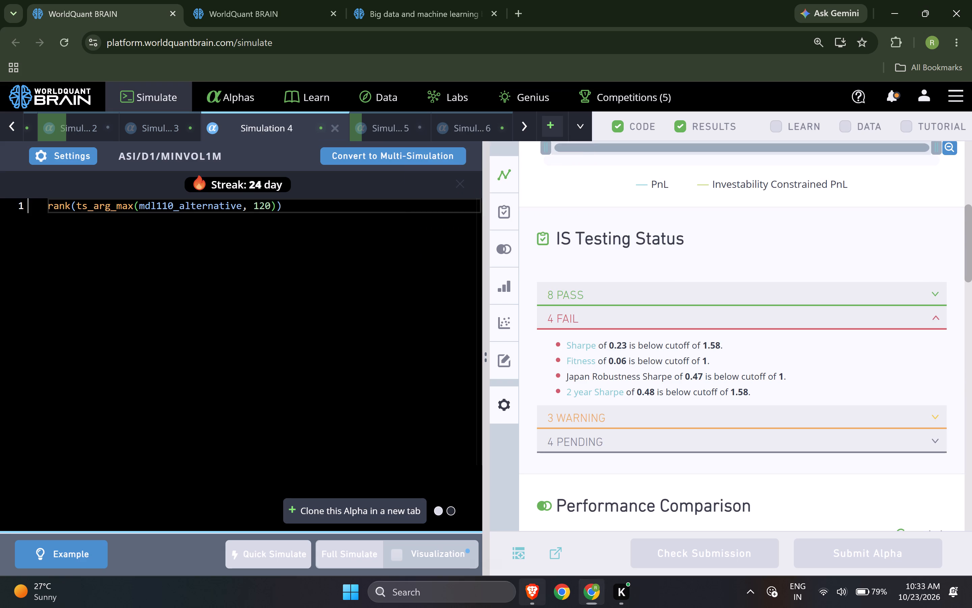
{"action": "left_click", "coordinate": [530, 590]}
Check the Genius category-by-region table and set the machine learning dataset page's region to EUR.
{"action": "left_click", "coordinate": [408, 0]}
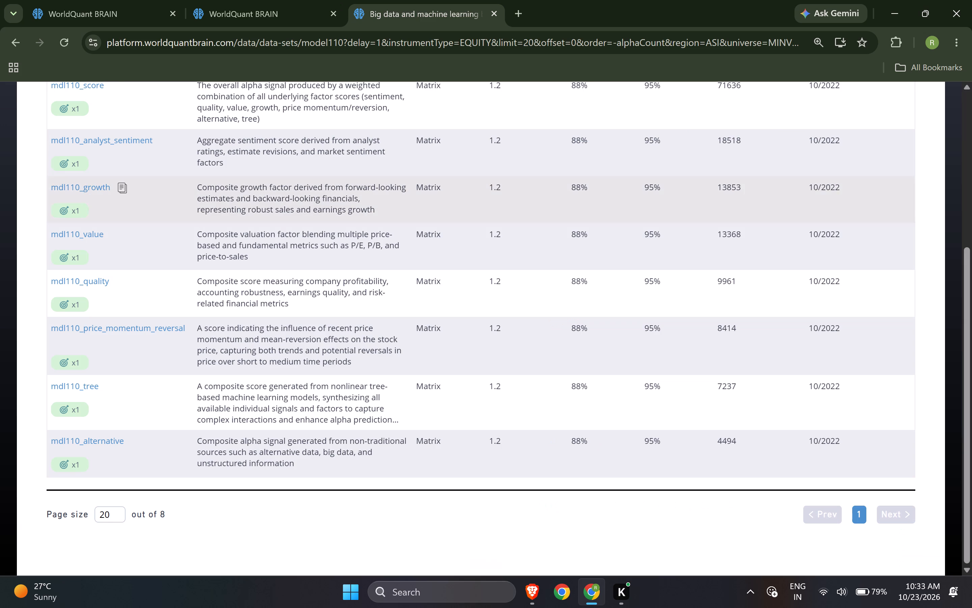
{"action": "scroll", "coordinate": [154, 175], "scroll_direction": "up", "scroll_amount": 10}
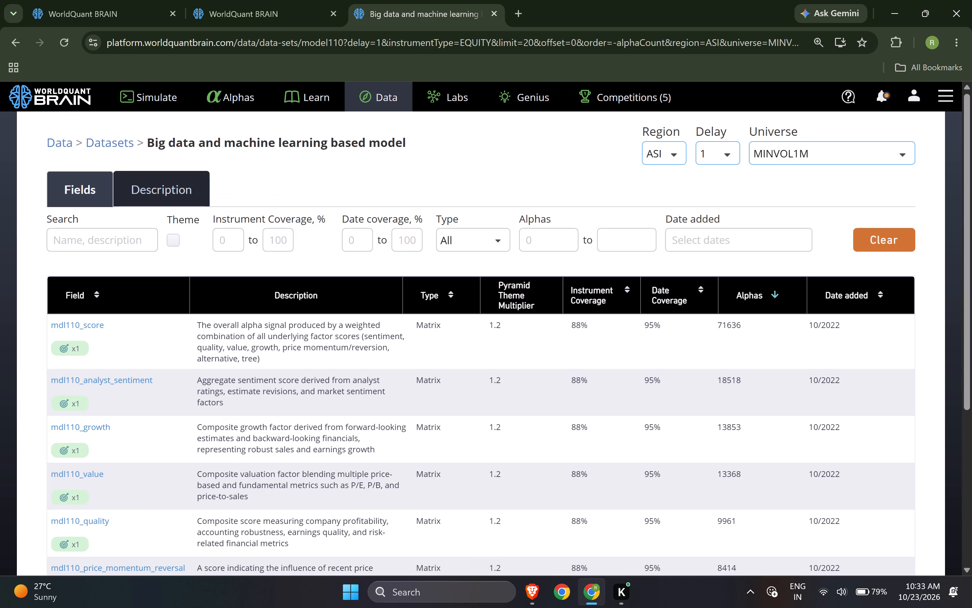
{"action": "left_click", "coordinate": [669, 150]}
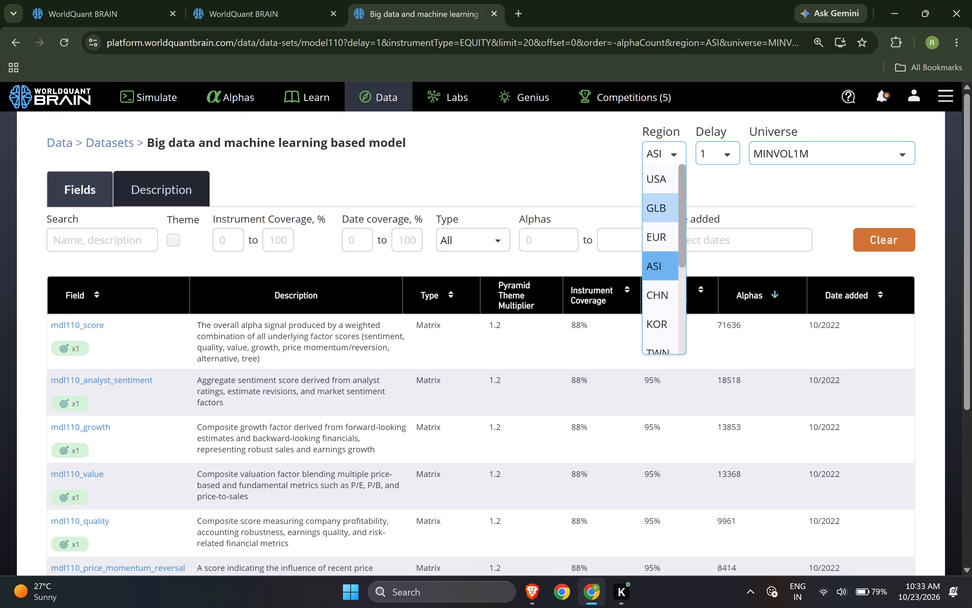
{"action": "left_click", "coordinate": [247, 0]}
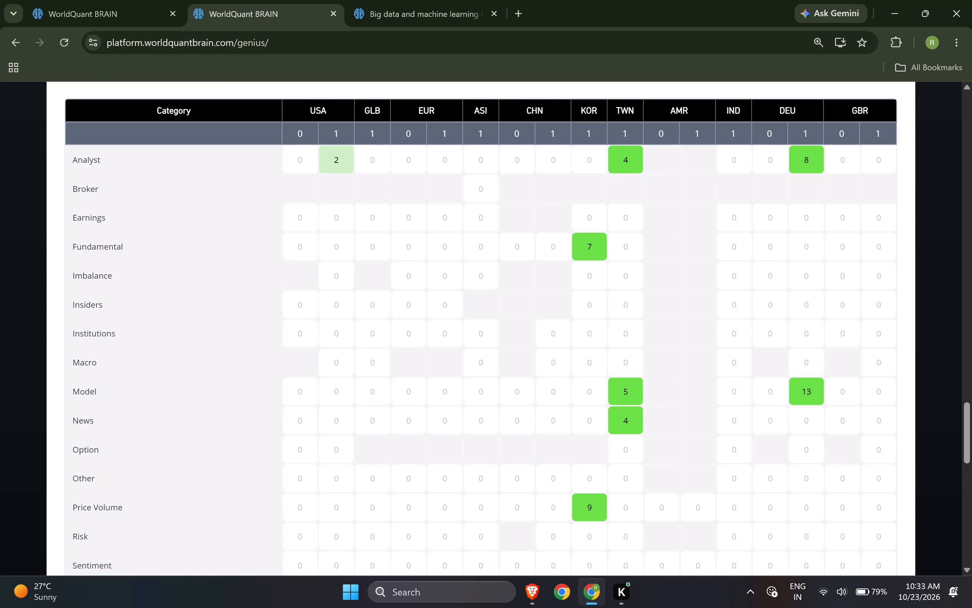
{"action": "left_click", "coordinate": [437, 3]}
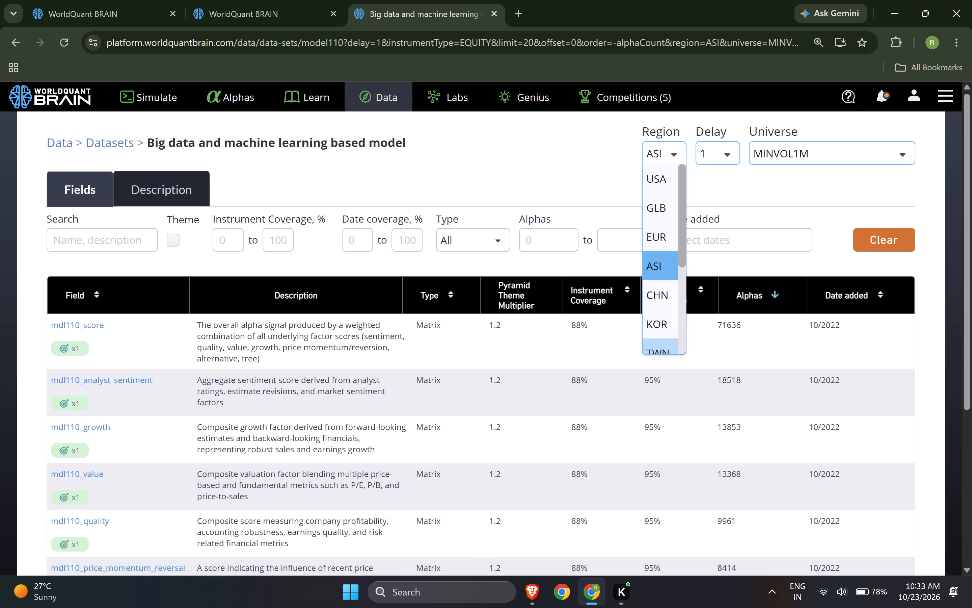
{"action": "scroll", "coordinate": [660, 345], "scroll_direction": "down", "scroll_amount": 1}
{"action": "left_click", "coordinate": [667, 176]}
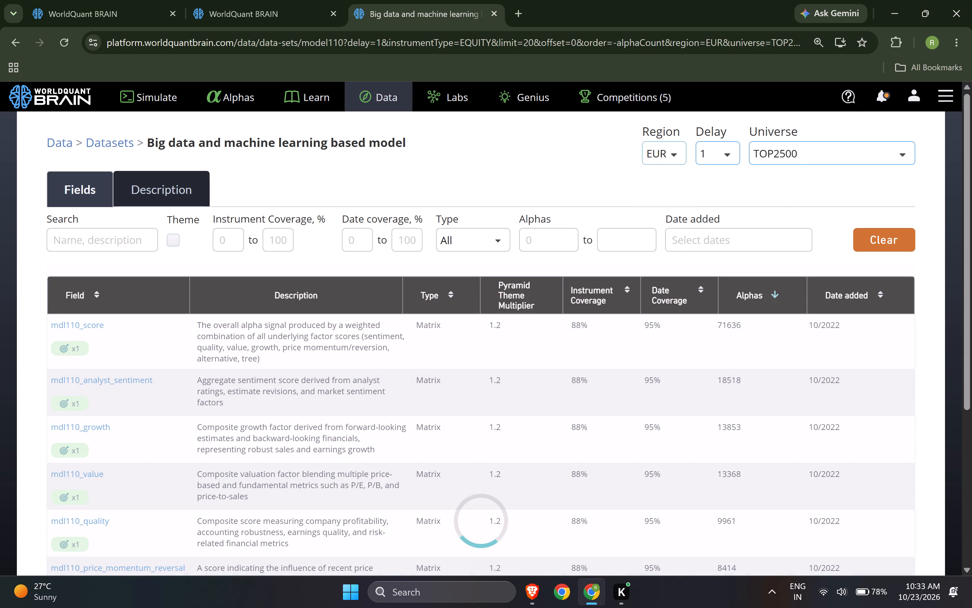
Open the Datasets list for EUR and filter it to theme datasets.
{"action": "left_click", "coordinate": [131, 142]}
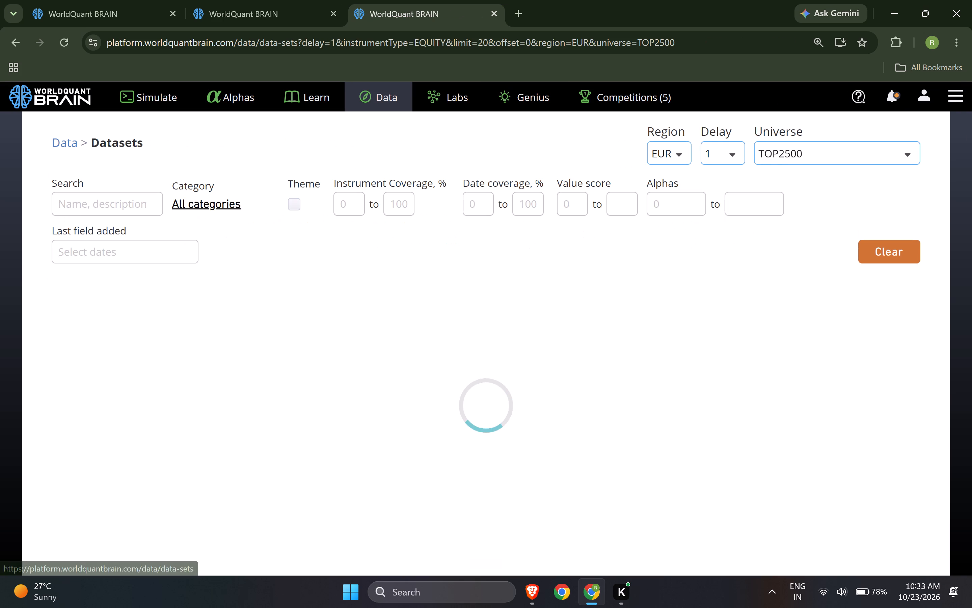
{"action": "left_click", "coordinate": [292, 202]}
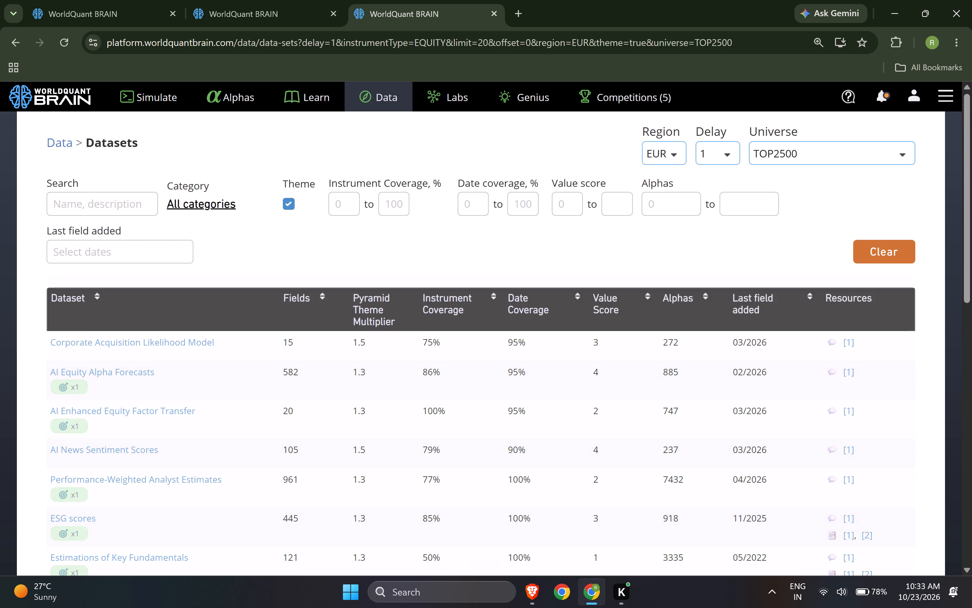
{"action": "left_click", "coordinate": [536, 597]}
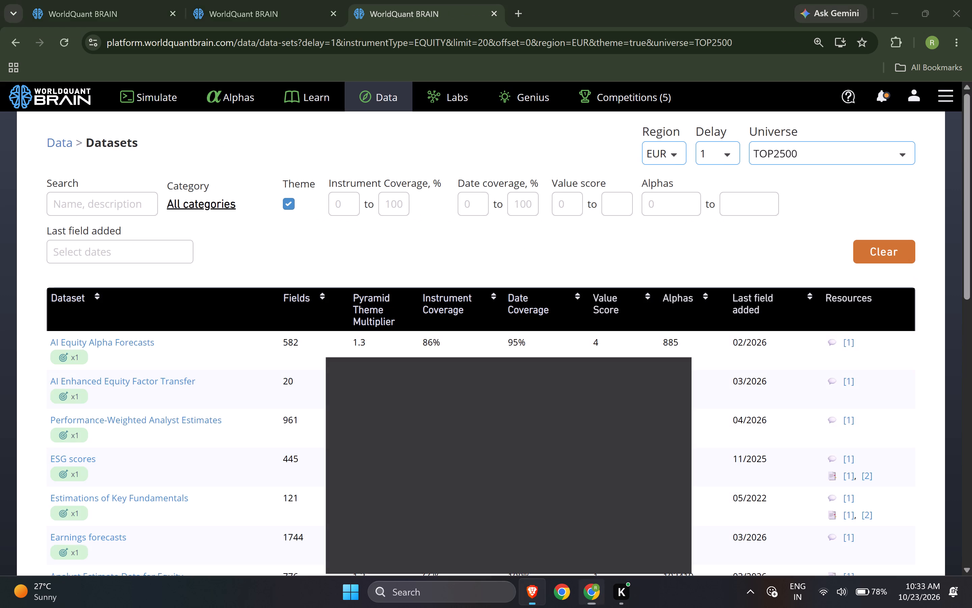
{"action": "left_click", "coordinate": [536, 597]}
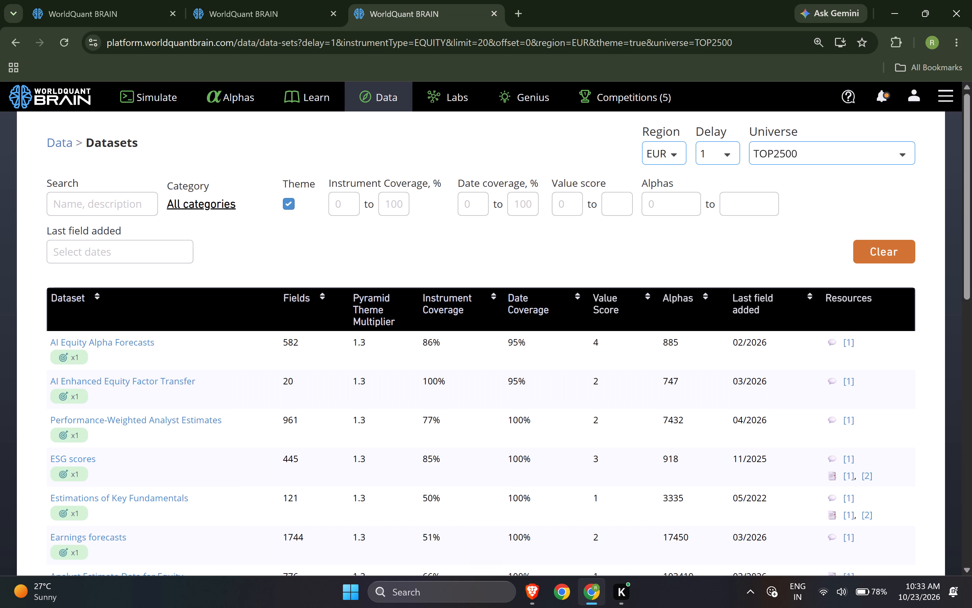
Sort the datasets by alpha count in descending order.
{"action": "left_click", "coordinate": [706, 303]}
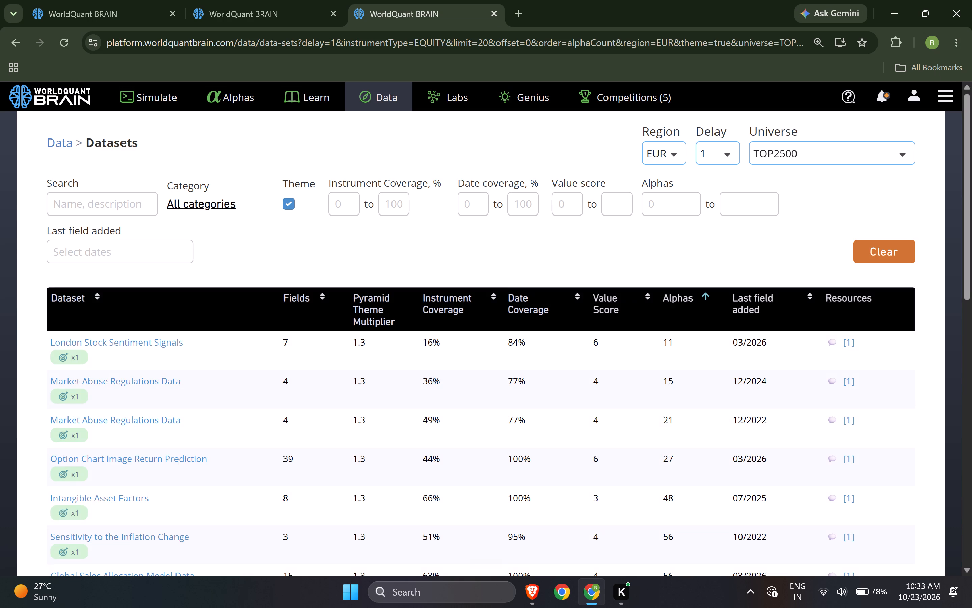
{"action": "left_click", "coordinate": [706, 303]}
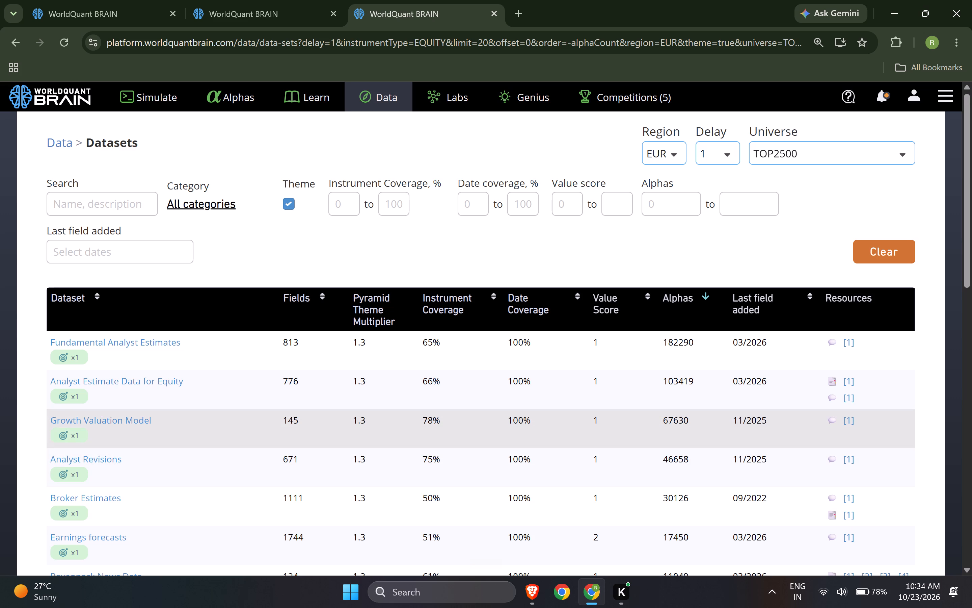
Open the Growth Valuation Model dataset and sort its fields by alpha count in descending order.
{"action": "scroll", "coordinate": [568, 440], "scroll_direction": "down", "scroll_amount": 1}
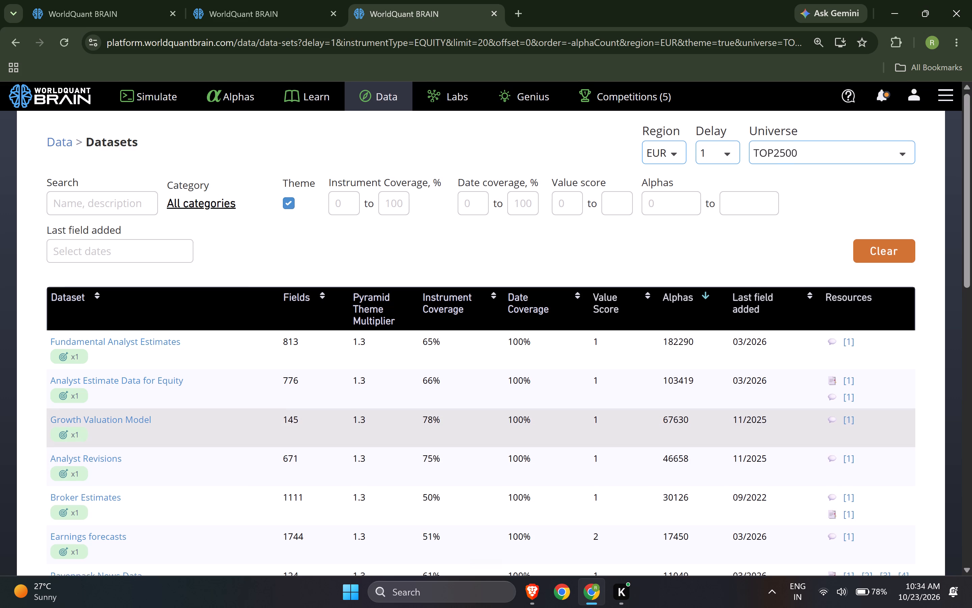
{"action": "scroll", "coordinate": [568, 439], "scroll_direction": "down", "scroll_amount": 4}
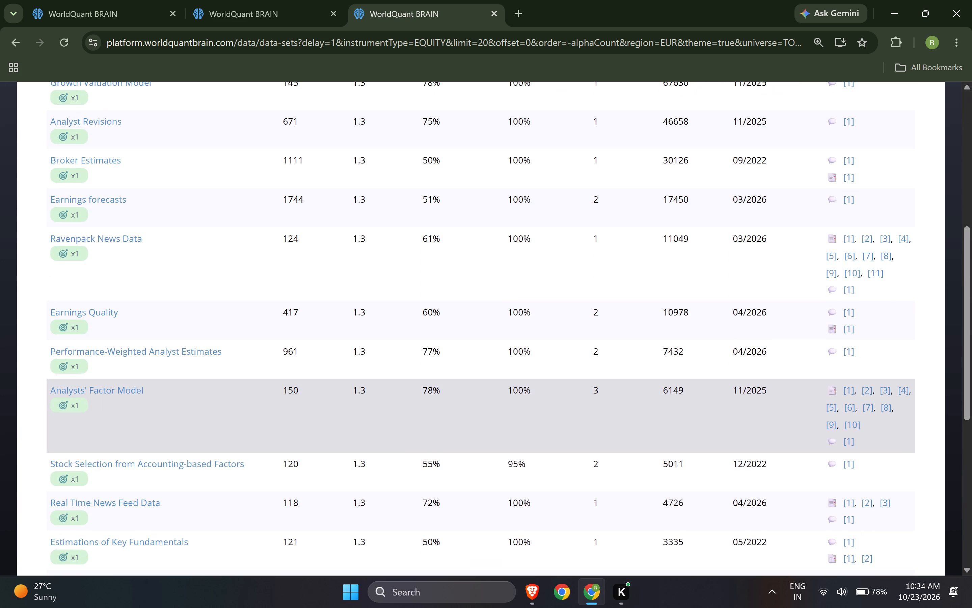
{"action": "scroll", "coordinate": [568, 439], "scroll_direction": "up", "scroll_amount": 3}
{"action": "left_click", "coordinate": [577, 294]}
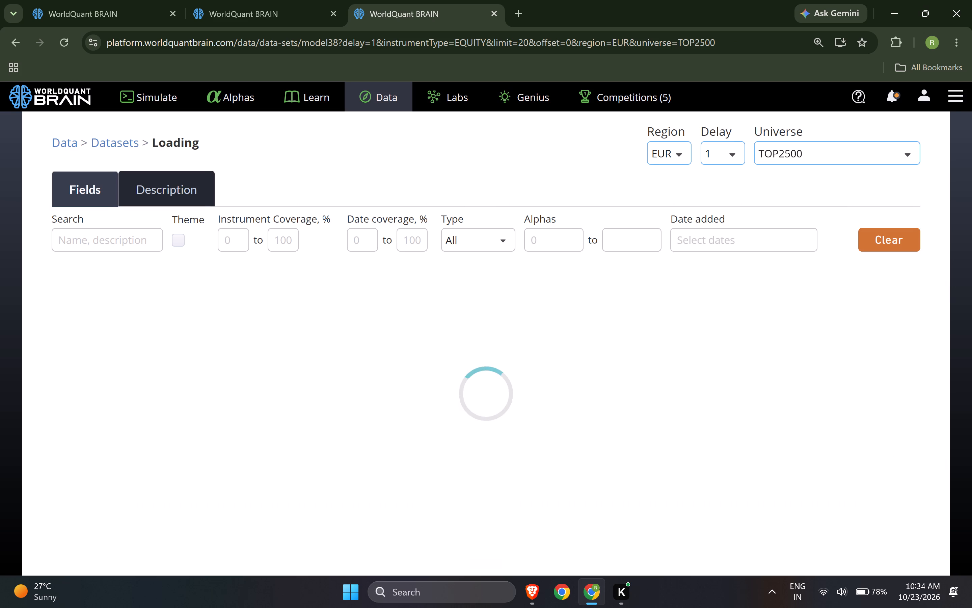
{"action": "left_click", "coordinate": [749, 301]}
{"action": "left_click", "coordinate": [751, 299]}
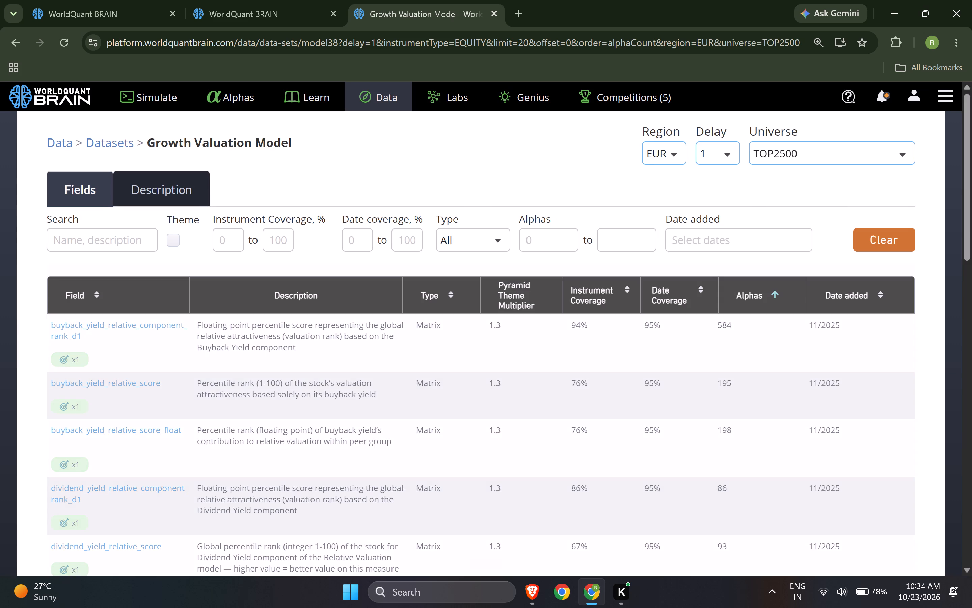
{"action": "left_click", "coordinate": [751, 299]}
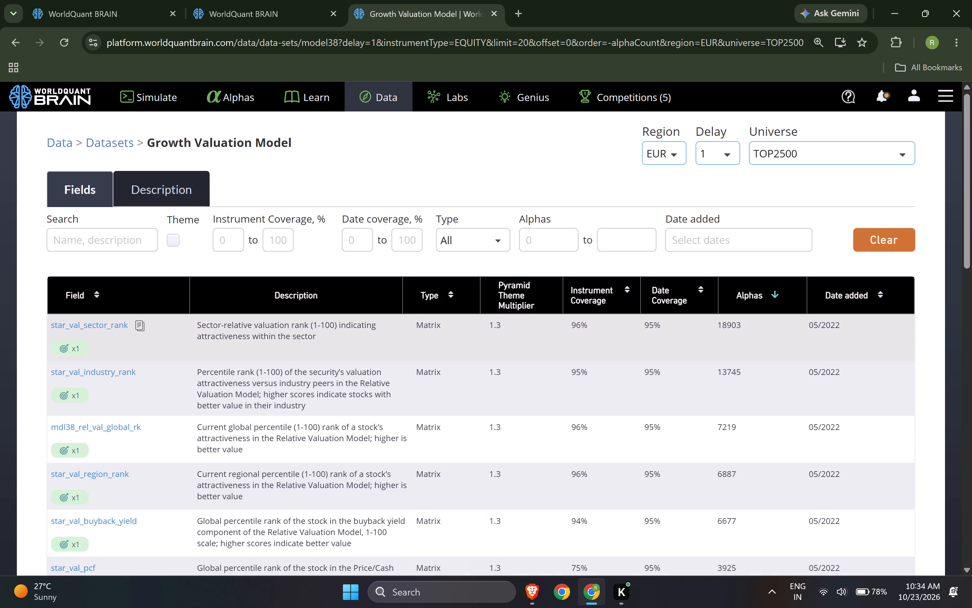
Copy the field name star_val_sector_rank, replace the data field in Simulation 2's ts_scale expression with it, and run a full simulation.
{"action": "left_click", "coordinate": [145, 328]}
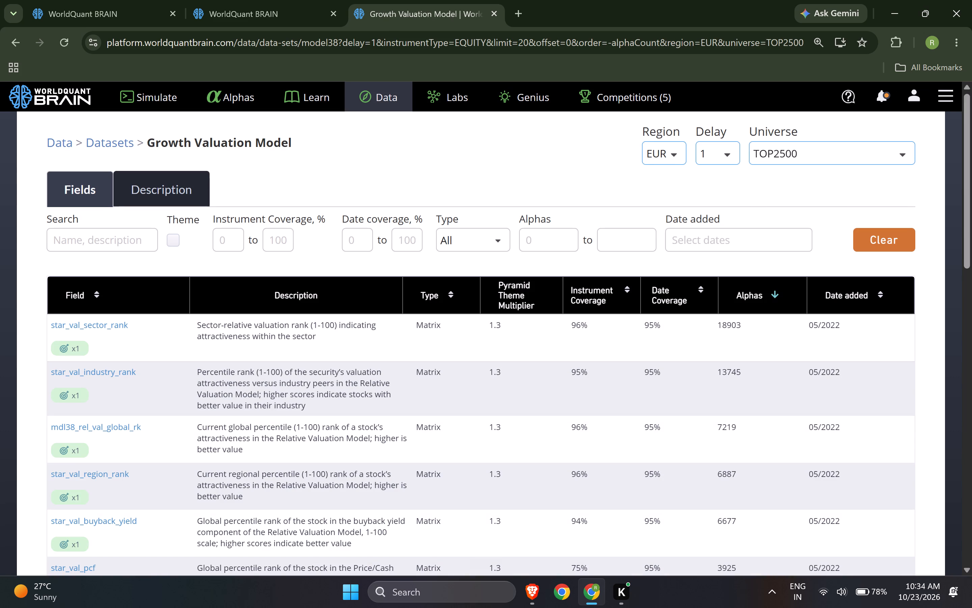
{"action": "left_click", "coordinate": [126, 0]}
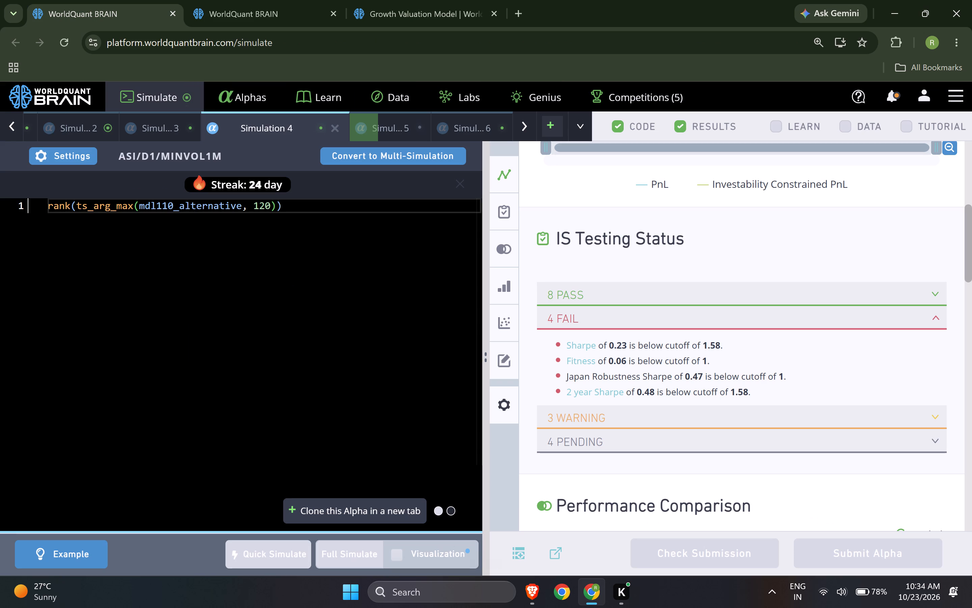
{"action": "left_click", "coordinate": [98, 139]}
{"action": "scroll", "coordinate": [686, 295], "scroll_direction": "up", "scroll_amount": 3}
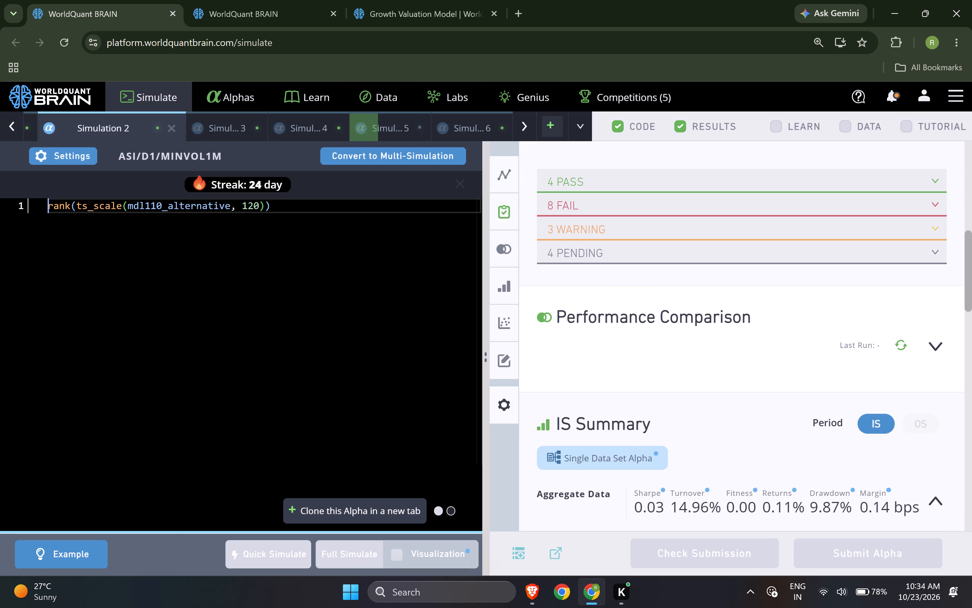
{"action": "double_click", "coordinate": [175, 211]}
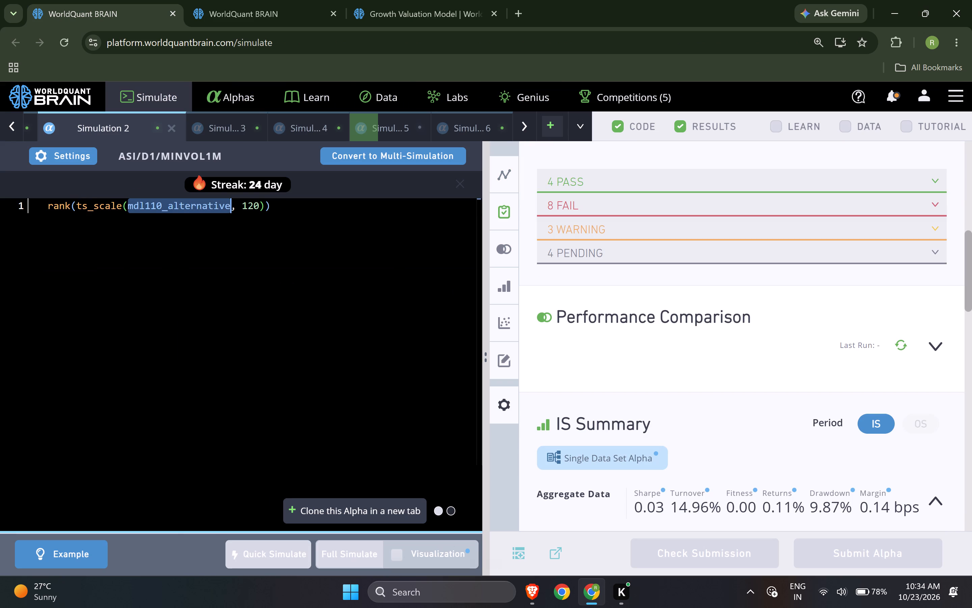
{"action": "key", "text": "ctrl+v"}
{"action": "left_click", "coordinate": [369, 554]}
Replace the data field in Simulation 1's ts_rank expression with star_val_sector_rank and run a full simulation.
{"action": "left_click", "coordinate": [14, 122]}
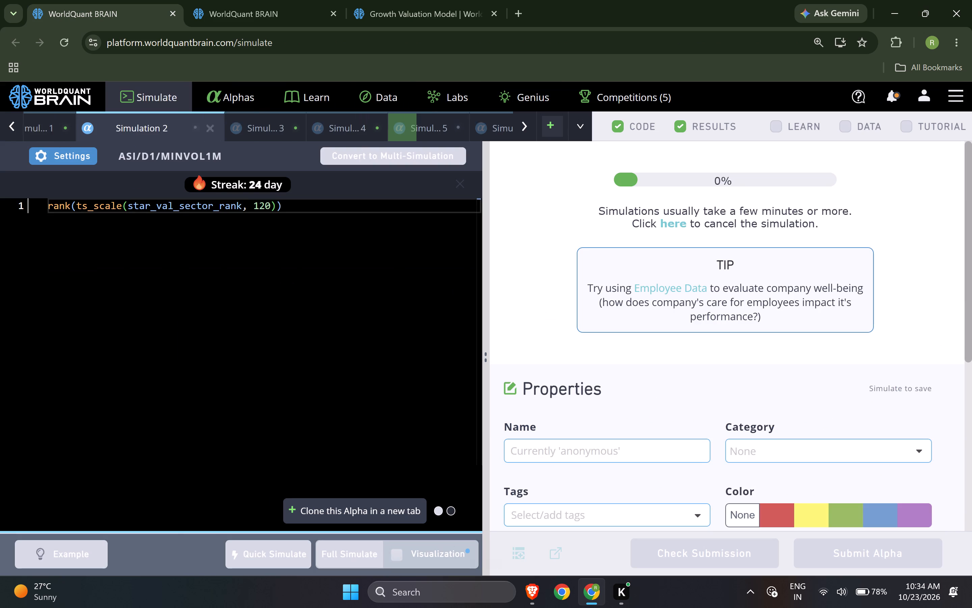
{"action": "left_click", "coordinate": [80, 135]}
{"action": "double_click", "coordinate": [184, 209]}
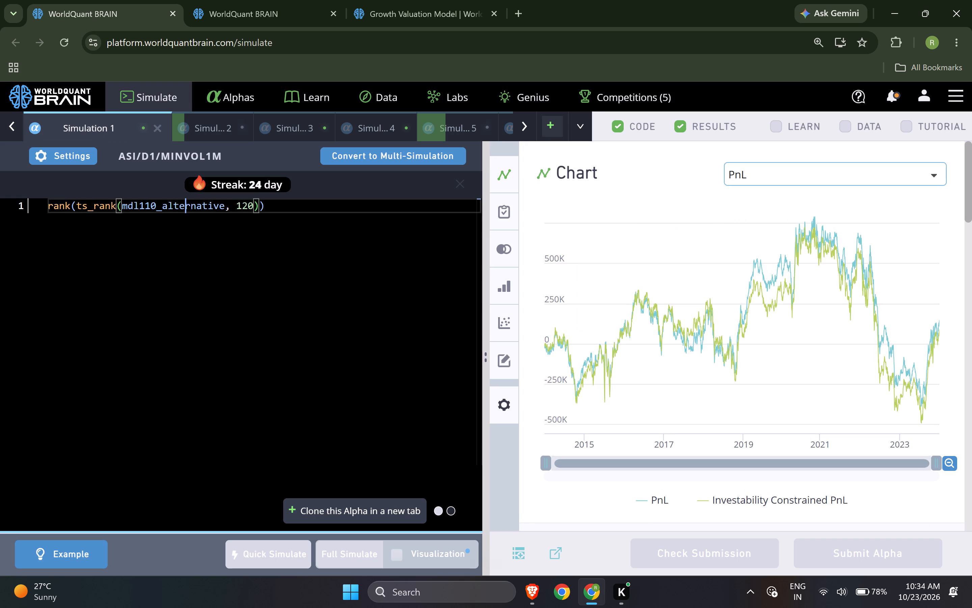
{"action": "key", "text": "ctrl+v"}
{"action": "left_click", "coordinate": [347, 551]}
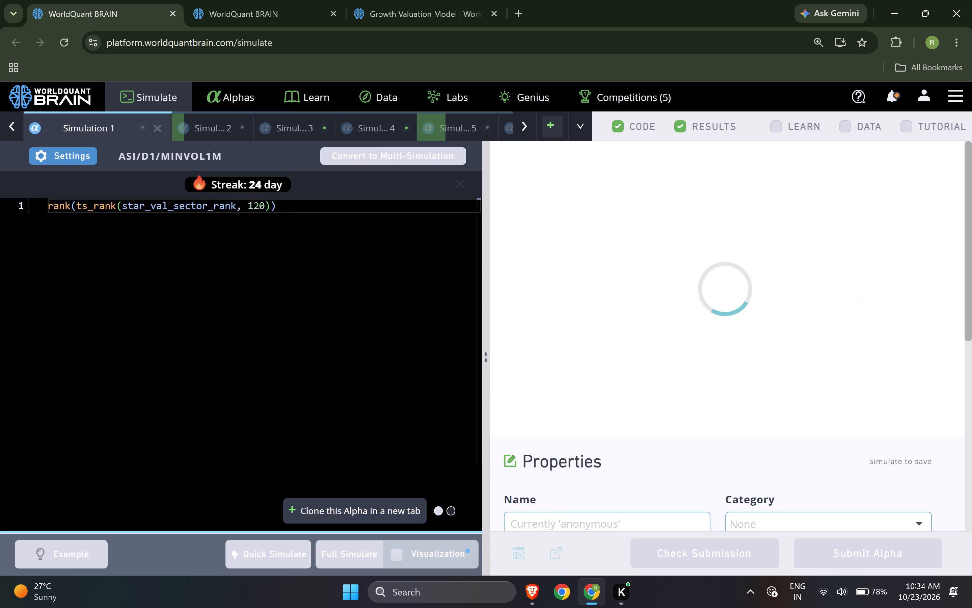
Replace the data field in Simulation 3's ts_backfill expression with star_val_sector_rank and run a full simulation.
{"action": "left_click", "coordinate": [287, 122]}
{"action": "double_click", "coordinate": [195, 210]}
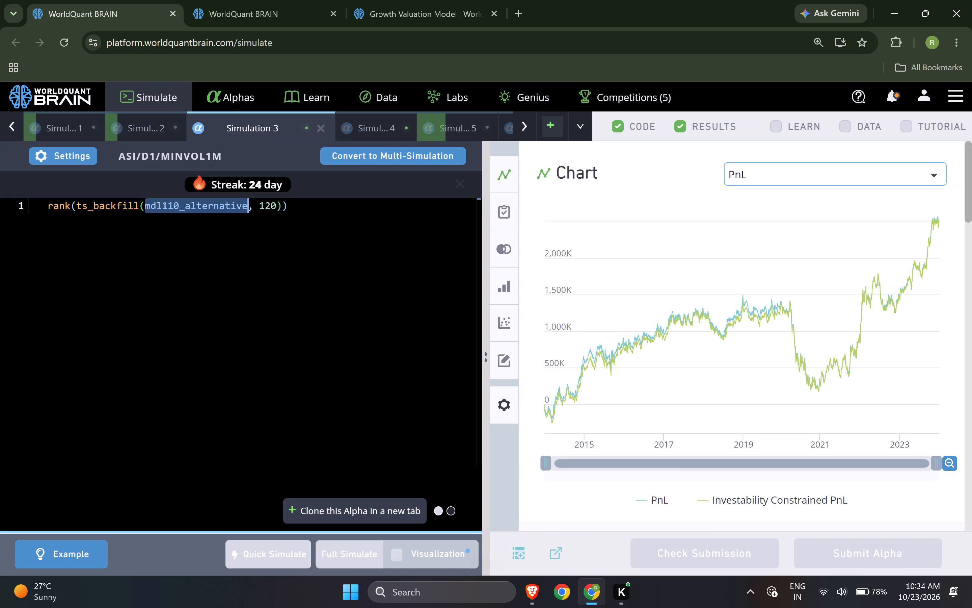
{"action": "key", "text": "ctrl+v"}
{"action": "left_click", "coordinate": [348, 552]}
Replace the data field in Simulation 4's ts_arg_max expression with star_val_sector_rank and run a full simulation.
{"action": "left_click", "coordinate": [364, 122]}
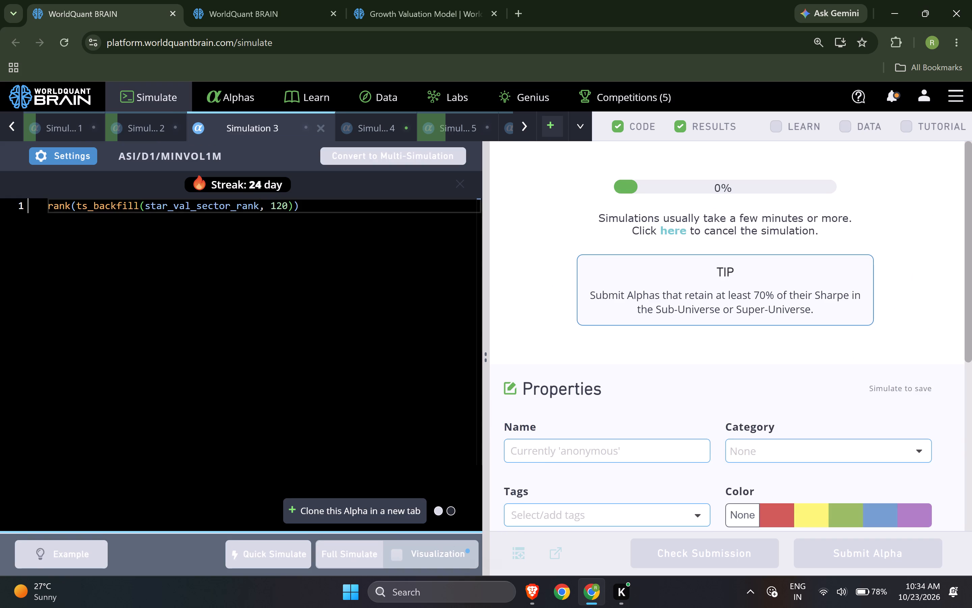
{"action": "double_click", "coordinate": [188, 205]}
{"action": "key", "text": "ctrl+v"}
{"action": "left_click", "coordinate": [341, 553]}
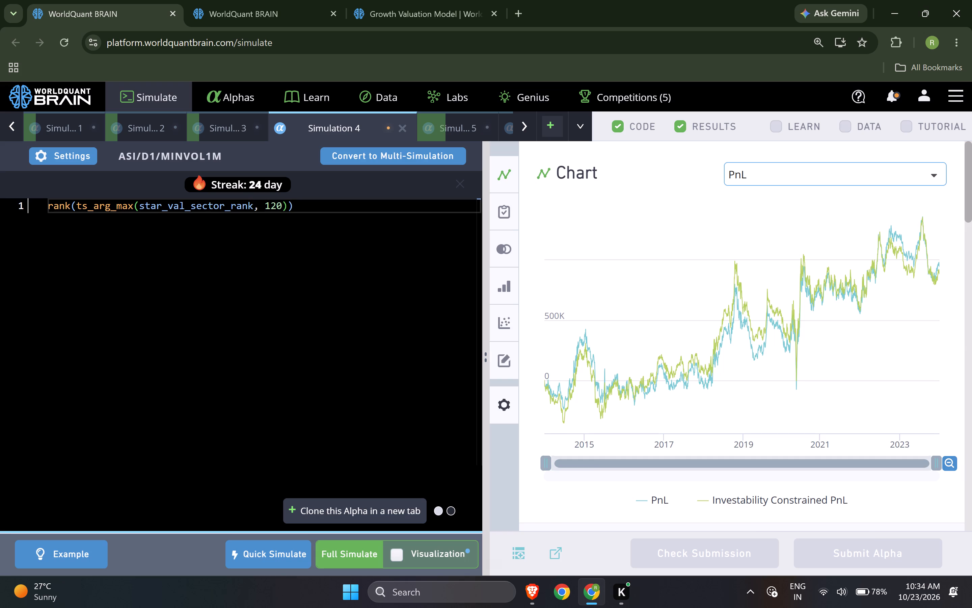
Replace the data field in Simulation 6's ts_av_diff expression with star_val_sector_rank and run a full simulation.
{"action": "left_click", "coordinate": [526, 134]}
{"action": "left_click", "coordinate": [470, 131]}
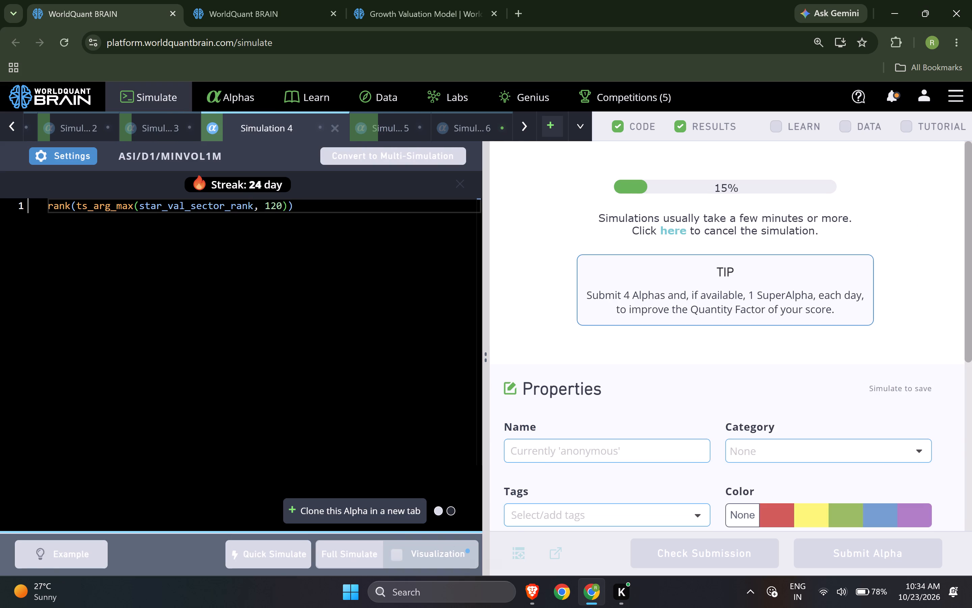
{"action": "double_click", "coordinate": [203, 209]}
{"action": "double_click", "coordinate": [202, 209]}
{"action": "double_click", "coordinate": [201, 206]}
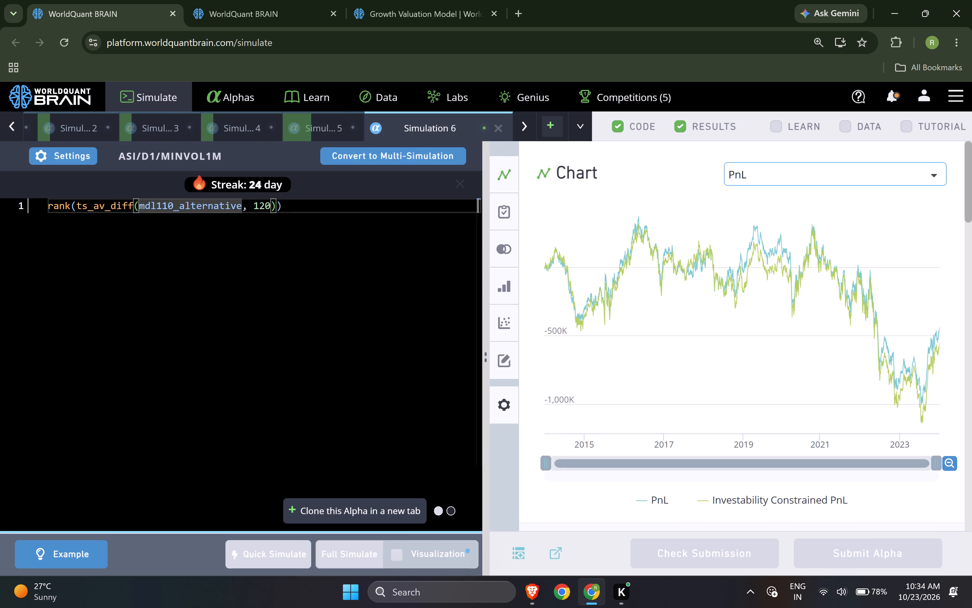
{"action": "key", "text": "ctrl+v"}
{"action": "left_click", "coordinate": [353, 552]}
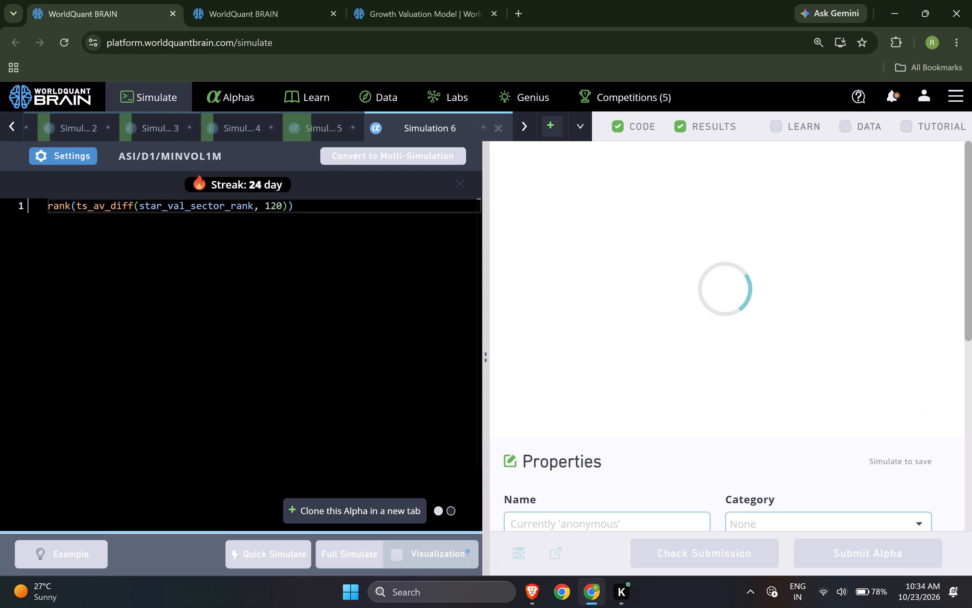
Move Simulation 5 after Simulation 6, clone its ts_arg_min alpha into a new tab, and place the clone before Simulation 5.
{"action": "left_click_drag", "start_coordinate": [327, 115], "coordinate": [434, 135]}
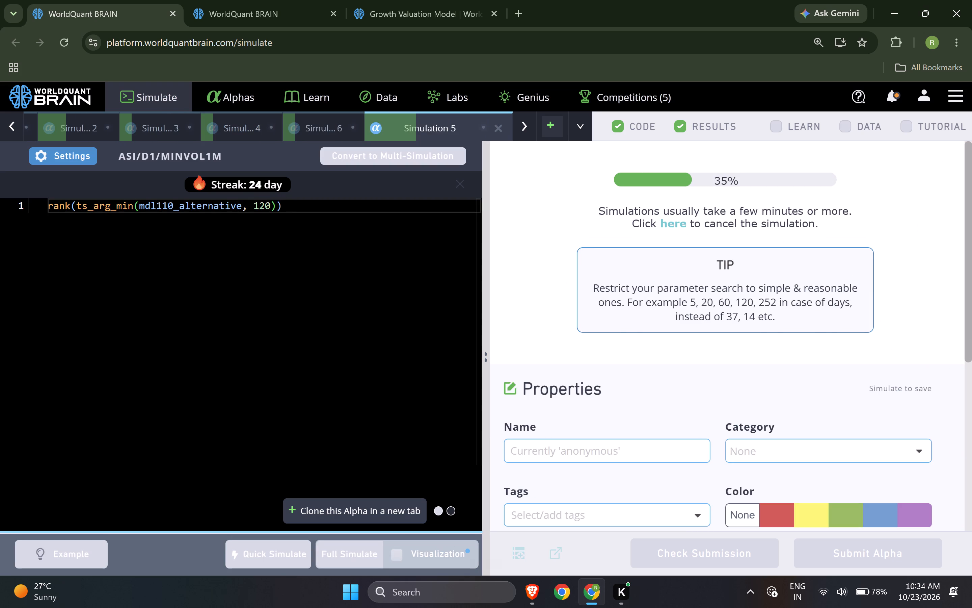
{"action": "left_click", "coordinate": [360, 504]}
{"action": "left_click_drag", "start_coordinate": [435, 122], "coordinate": [306, 128]}
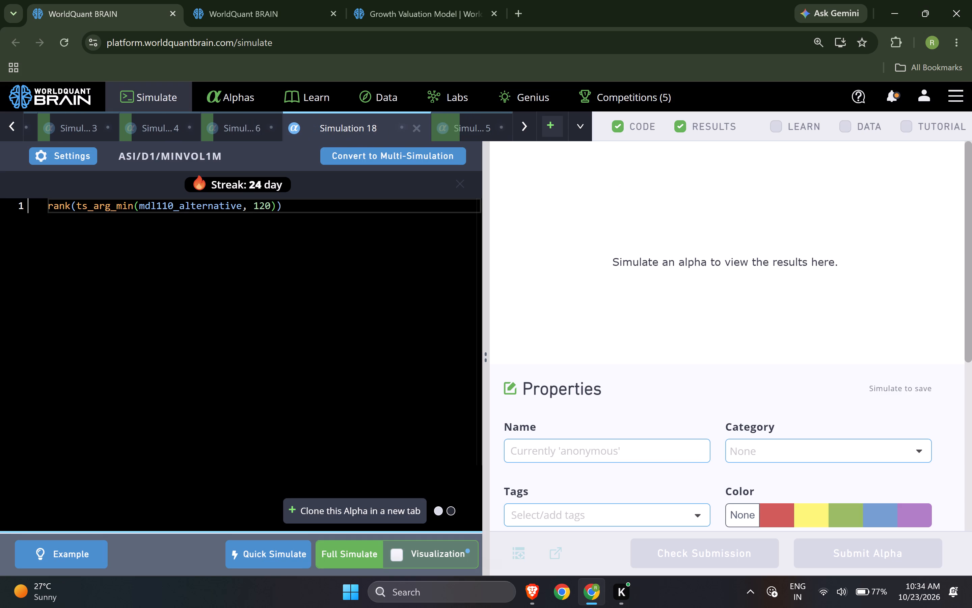
Replace the data field in the cloned ts_arg_min expression with star_val_sector_rank and run a full simulation.
{"action": "double_click", "coordinate": [212, 206]}
{"action": "key", "text": "ctrl+v"}
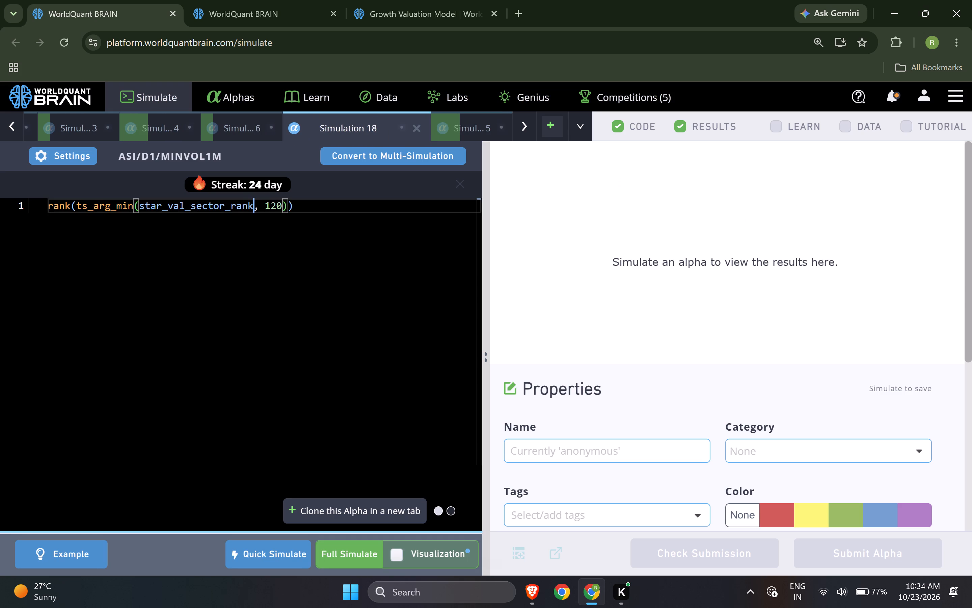
{"action": "left_click", "coordinate": [368, 548]}
Switch to the Brave browser window showing Netflix.
{"action": "left_click", "coordinate": [530, 581]}
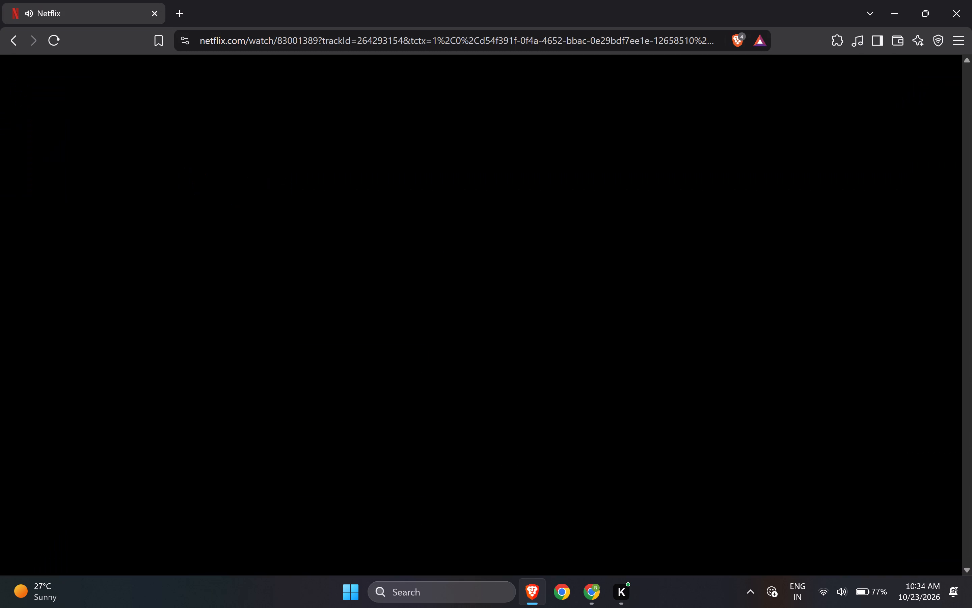
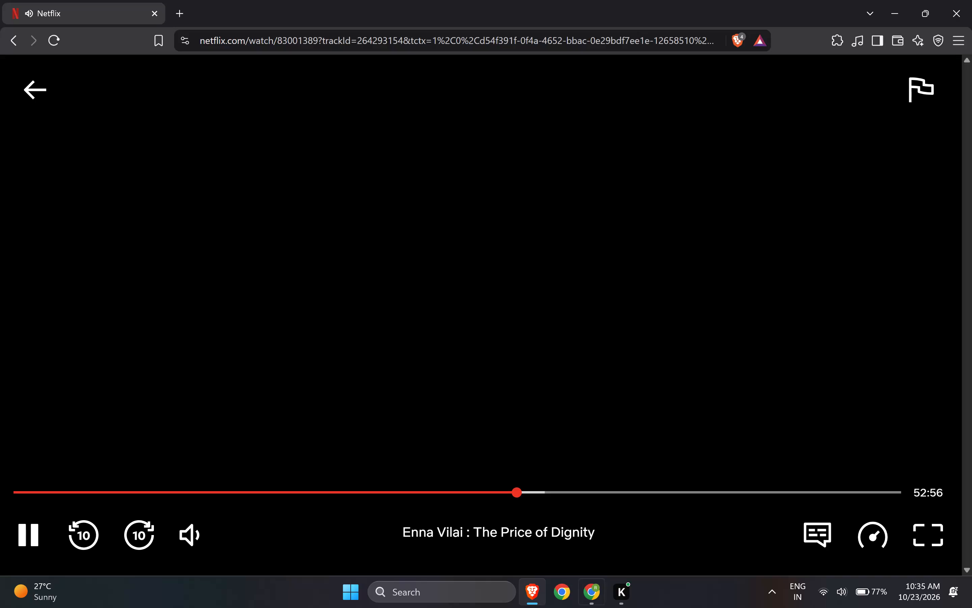
Return to the WorldQuant BRAIN window and review Simulation 5's results from the PnL chart through the IS Summary.
{"action": "left_click", "coordinate": [585, 586]}
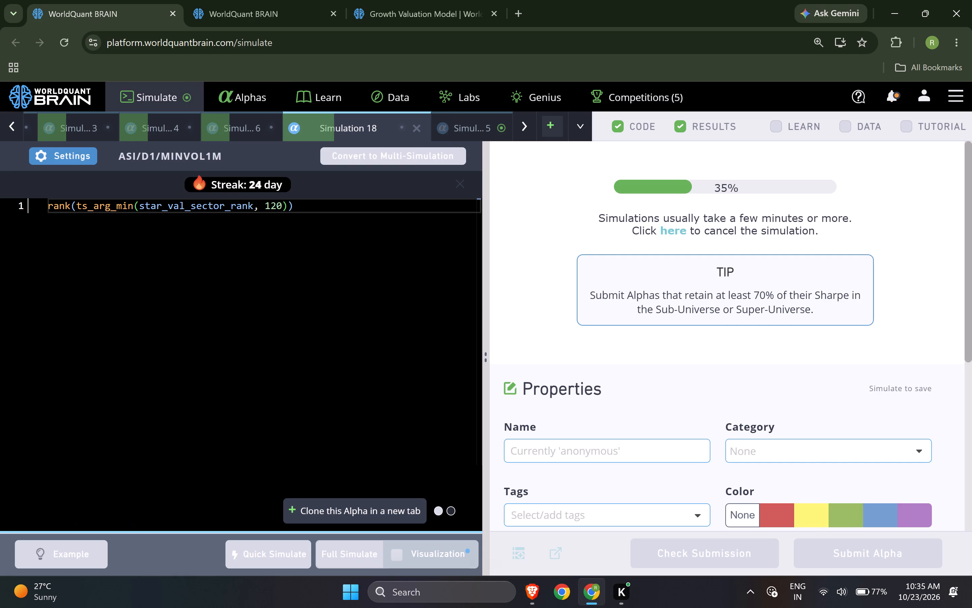
{"action": "left_click", "coordinate": [587, 586]}
{"action": "left_click", "coordinate": [587, 586]}
{"action": "left_click", "coordinate": [491, 122]}
{"action": "scroll", "coordinate": [708, 429], "scroll_direction": "down", "scroll_amount": 2}
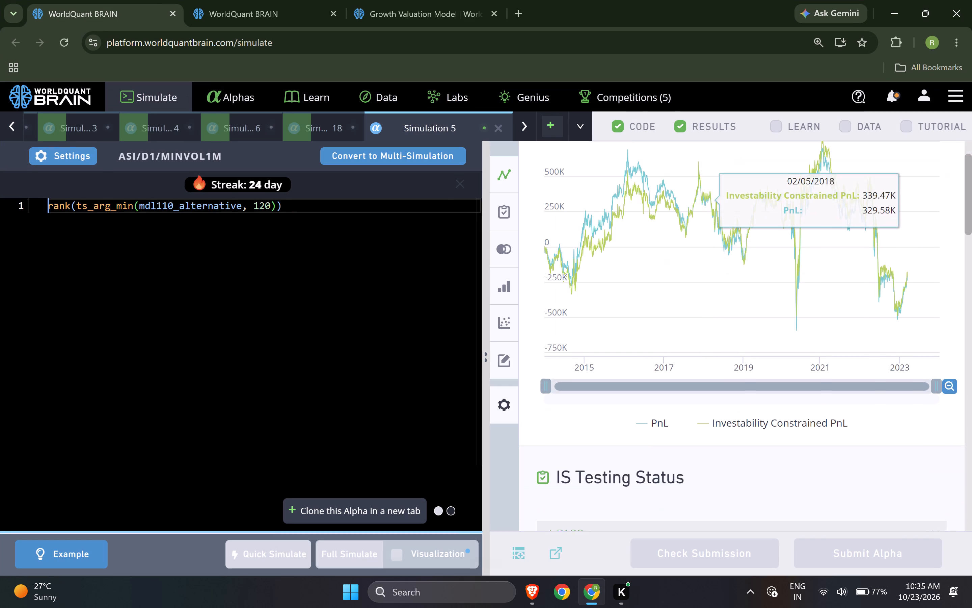
{"action": "scroll", "coordinate": [699, 421], "scroll_direction": "down", "scroll_amount": 6}
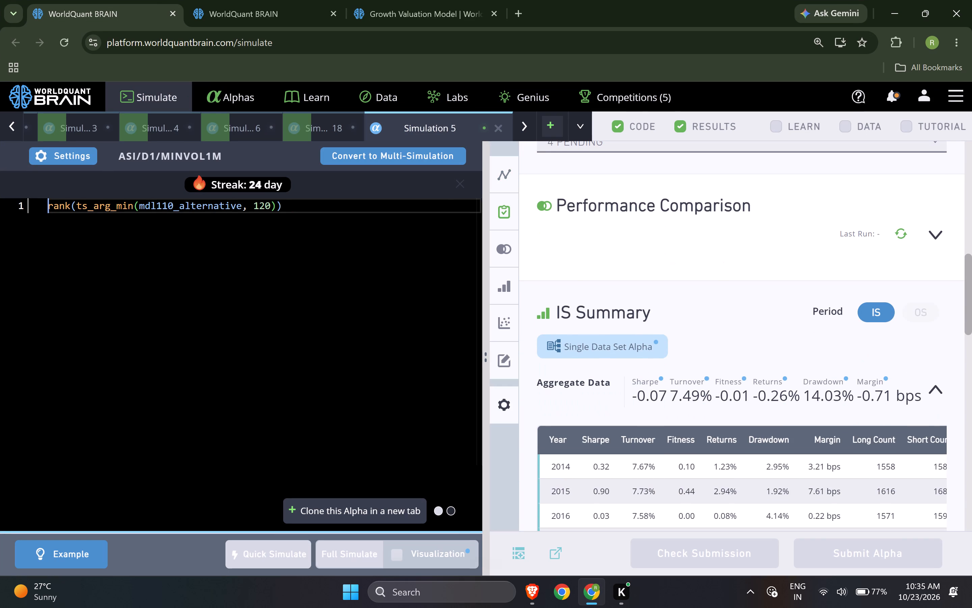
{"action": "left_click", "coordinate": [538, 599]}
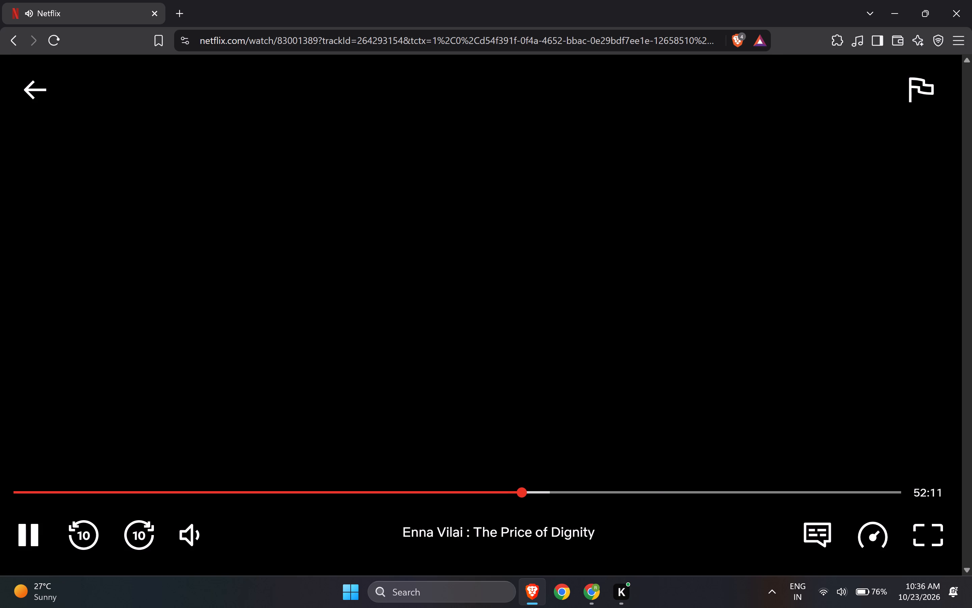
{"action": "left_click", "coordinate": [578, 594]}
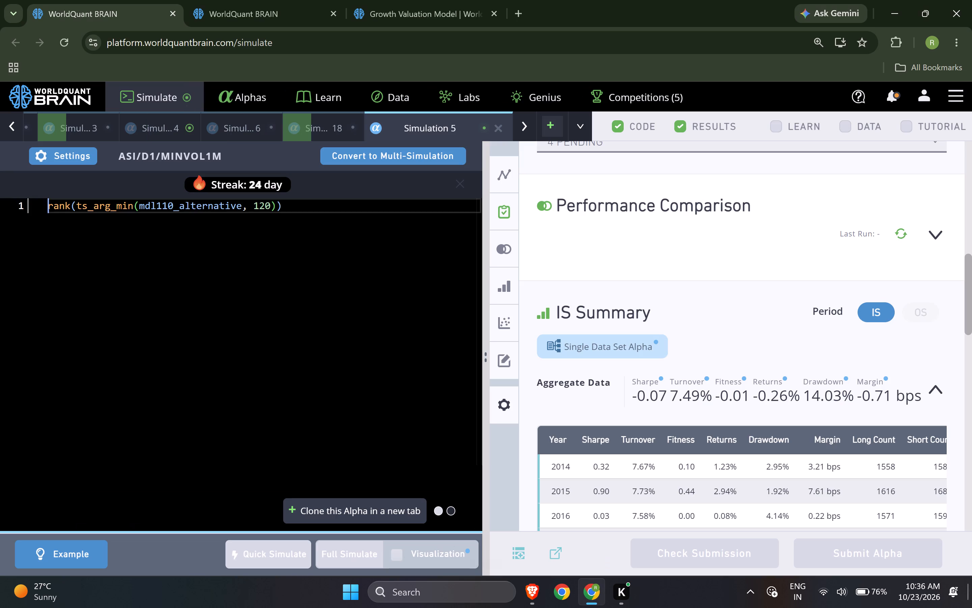
Examine the failed and warning IS tests of Simulation 5's ts_arg_min alpha on mdl110_alternative.
{"action": "scroll", "coordinate": [618, 405], "scroll_direction": "up", "scroll_amount": 2}
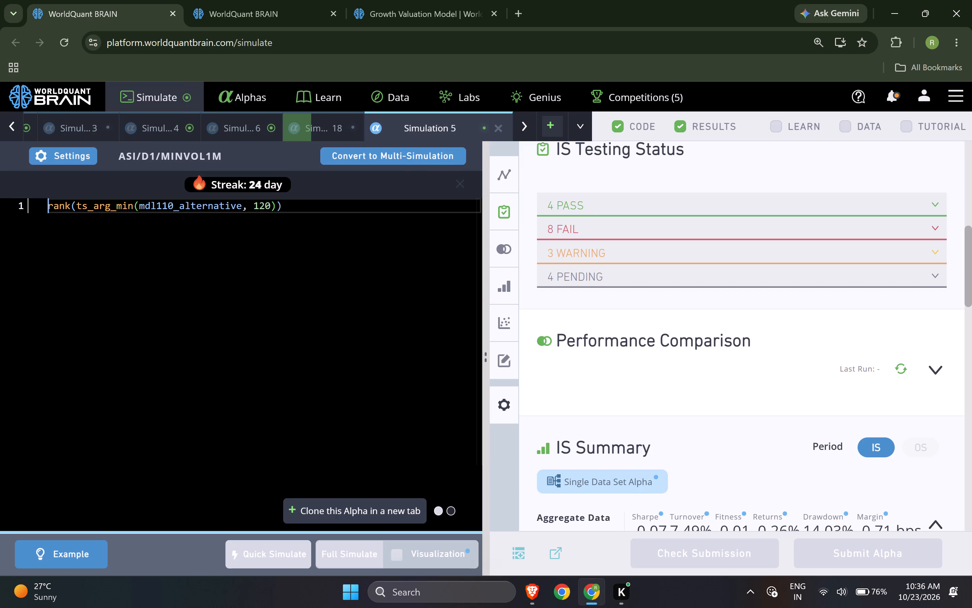
{"action": "left_click", "coordinate": [582, 129]}
{"action": "left_click", "coordinate": [523, 248]}
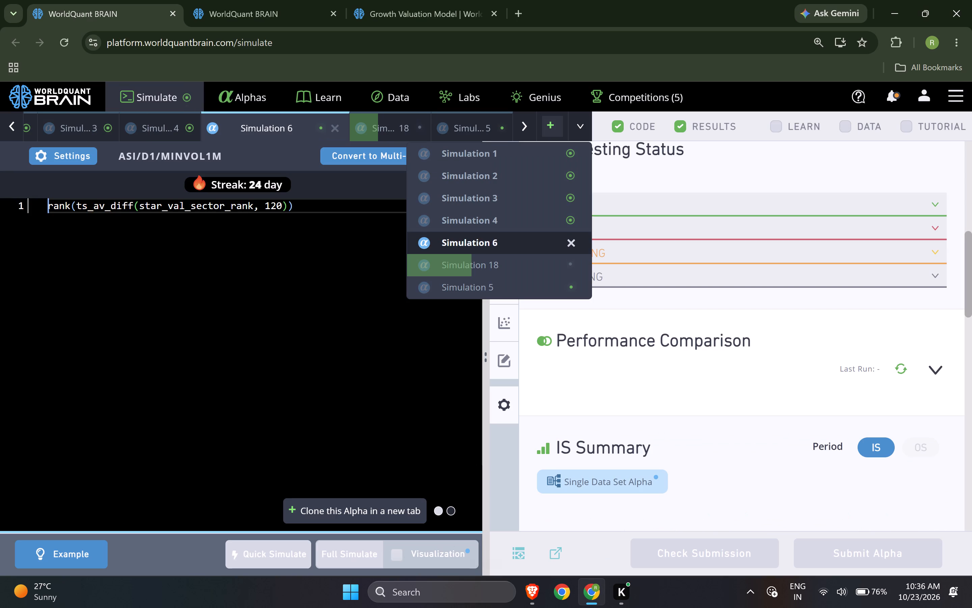
{"action": "left_click", "coordinate": [484, 276]}
{"action": "left_click", "coordinate": [692, 246]}
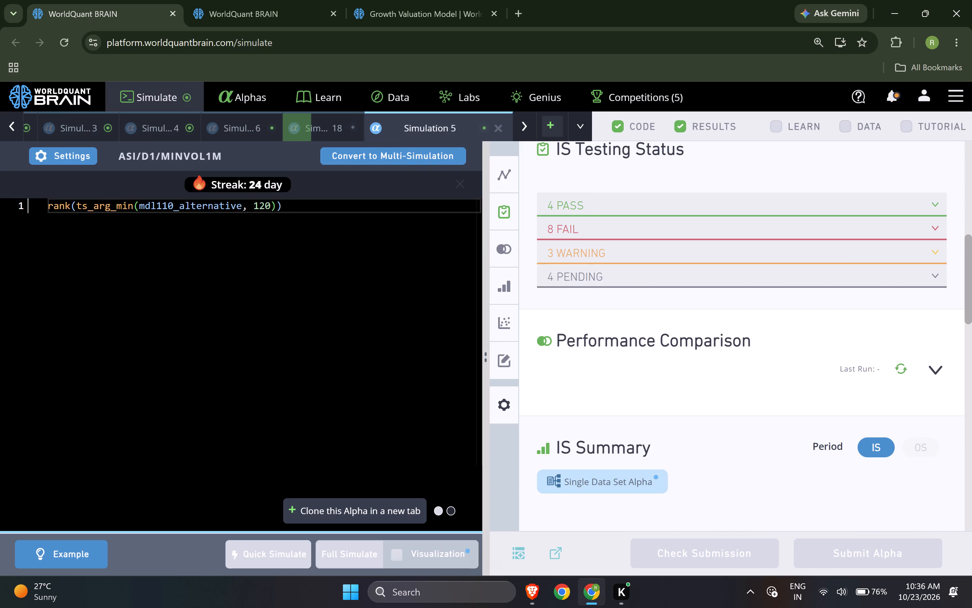
{"action": "left_click", "coordinate": [697, 231]}
Move the Simulation 5 tab ahead of Simulation 18.
{"action": "left_click_drag", "start_coordinate": [424, 137], "coordinate": [330, 137]}
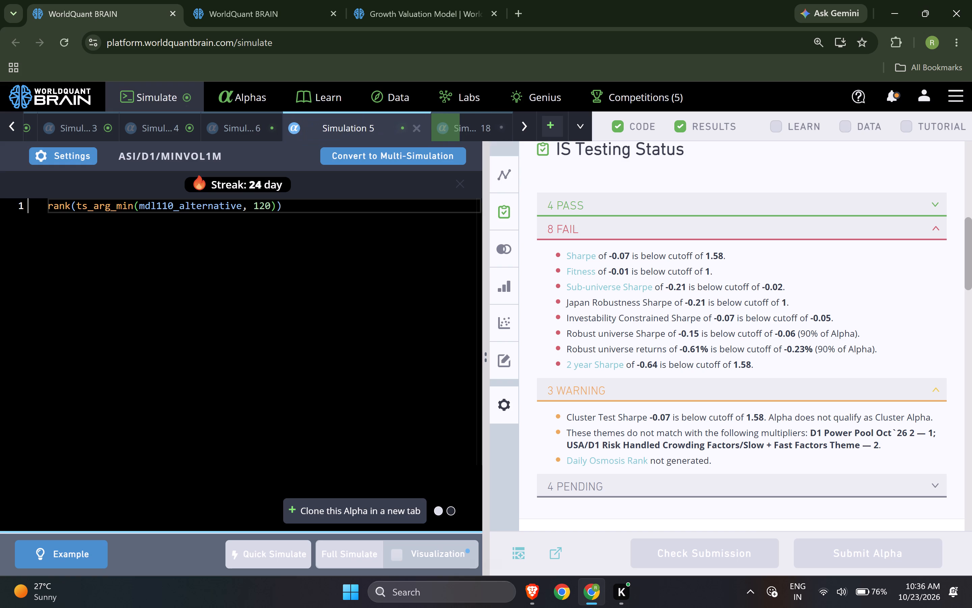
Examine the IS Testing Status of Simulations 6, 4 and 3, expanding their failed tests and Simulation 6's passed tests.
{"action": "left_click", "coordinate": [260, 126]}
{"action": "left_click", "coordinate": [591, 229]}
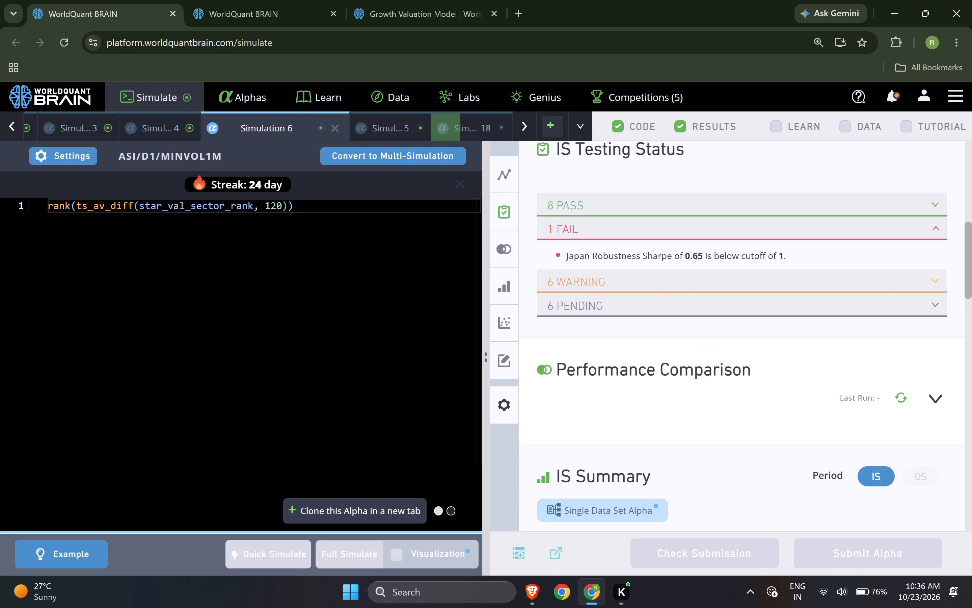
{"action": "left_click", "coordinate": [641, 193]}
{"action": "left_click", "coordinate": [176, 130]}
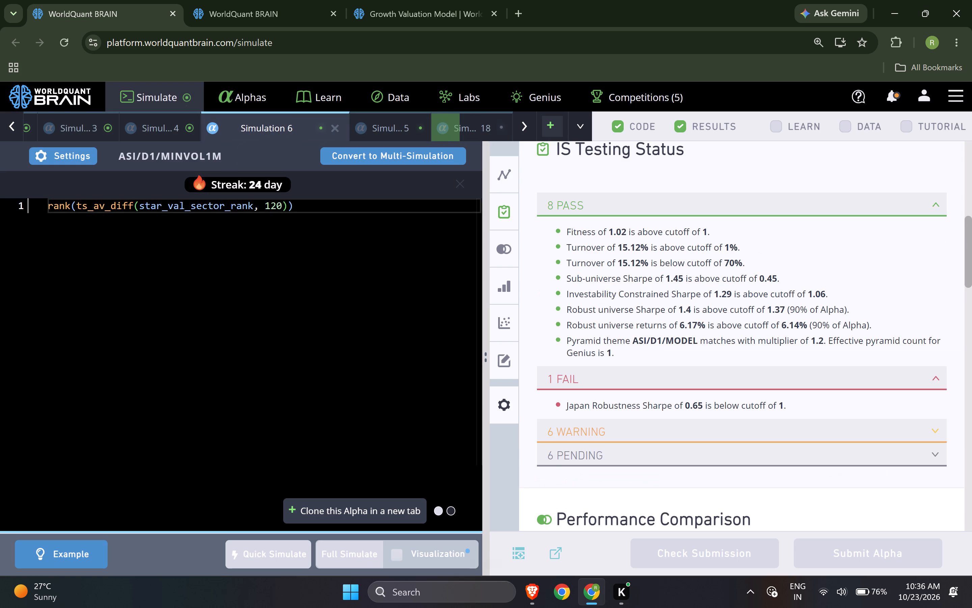
{"action": "left_click", "coordinate": [576, 234]}
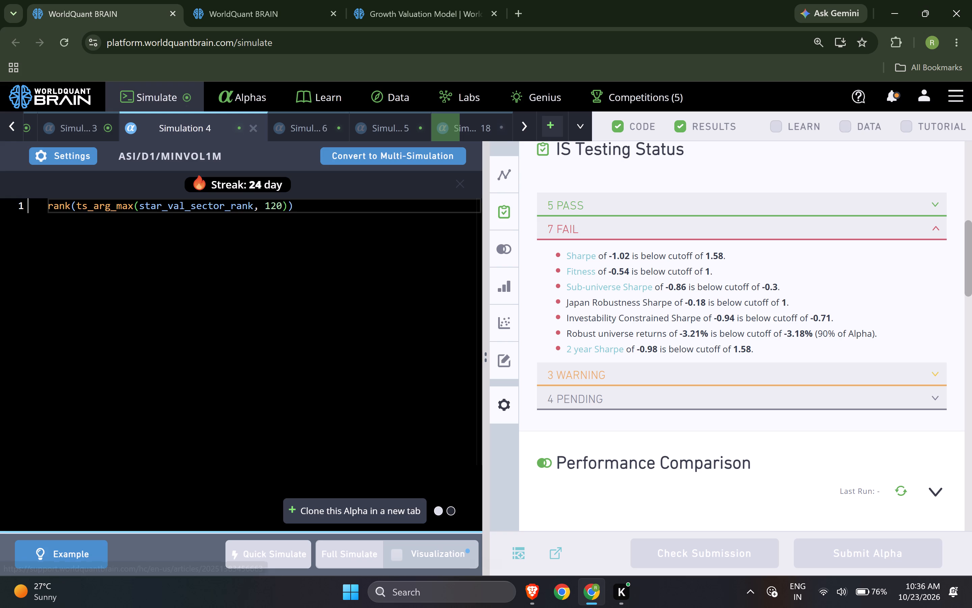
{"action": "left_click", "coordinate": [84, 129]}
{"action": "left_click", "coordinate": [571, 230]}
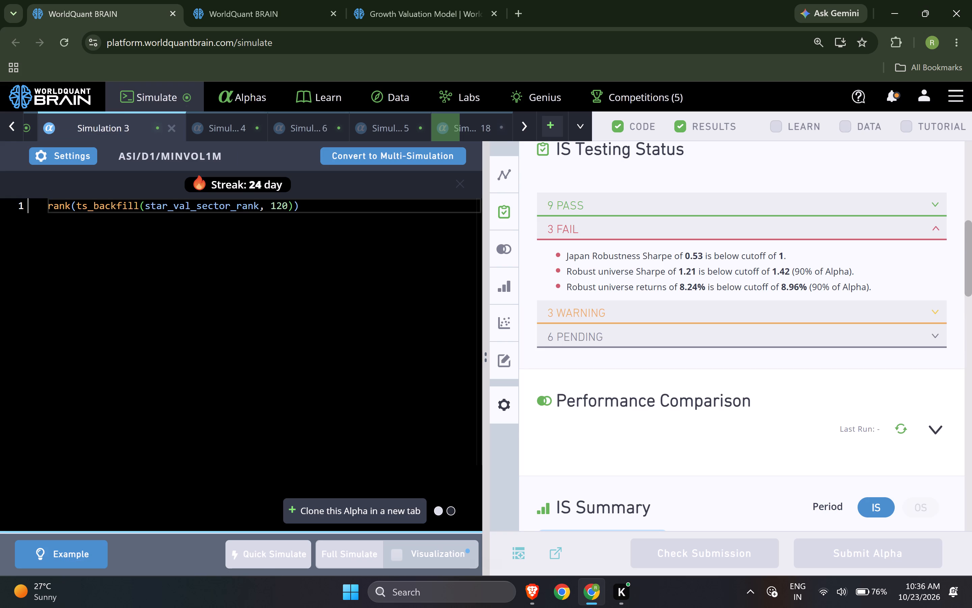
Examine the passed and failed IS tests of the ts_scale alpha in Simulation 2 and the ts_rank alpha in Simulation 1.
{"action": "left_click", "coordinate": [0, 131]}
{"action": "left_click", "coordinate": [157, 129]}
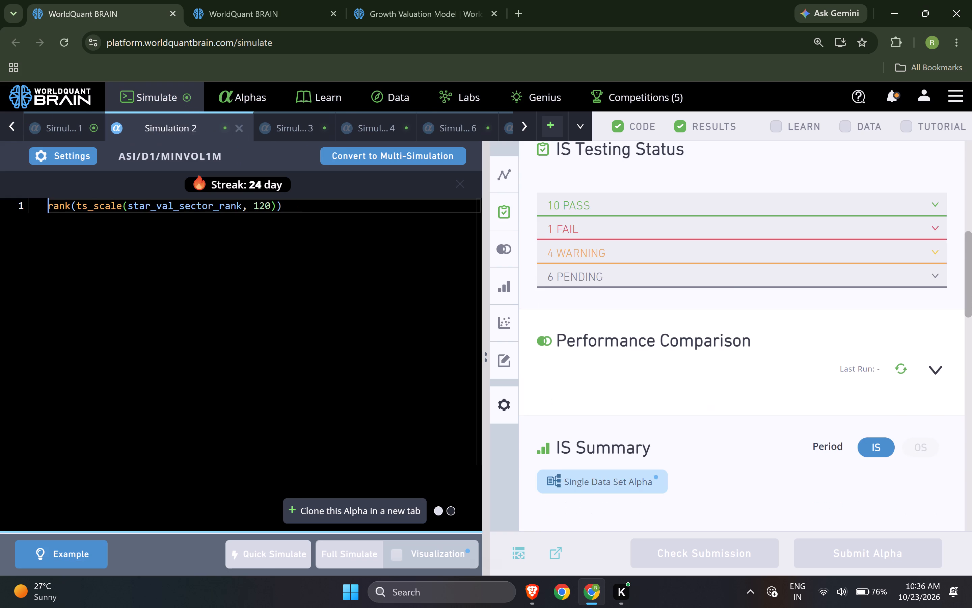
{"action": "left_click", "coordinate": [604, 231]}
{"action": "left_click", "coordinate": [618, 207]}
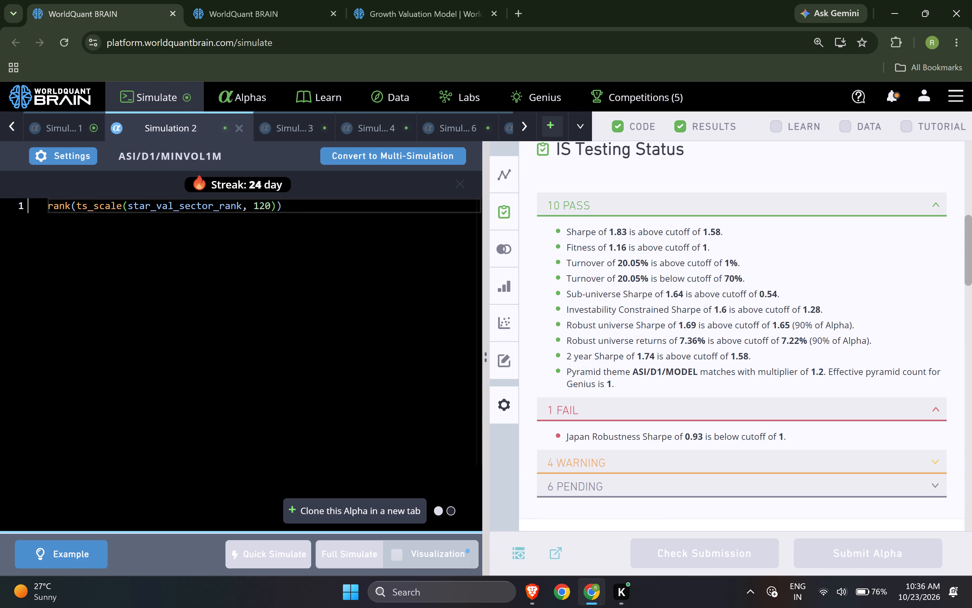
{"action": "left_click", "coordinate": [83, 131]}
{"action": "left_click", "coordinate": [619, 228]}
{"action": "left_click", "coordinate": [618, 214]}
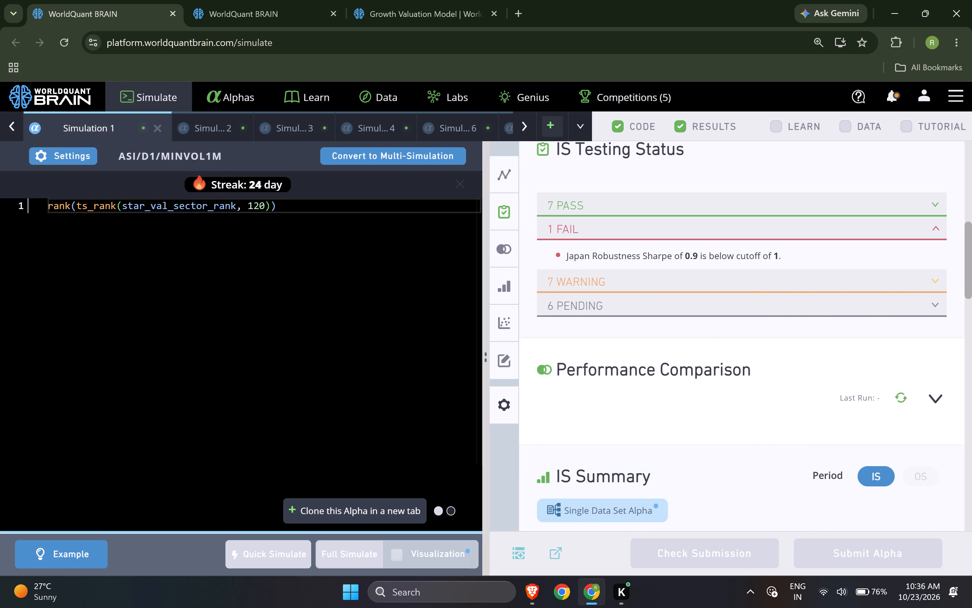
{"action": "left_click", "coordinate": [601, 360]}
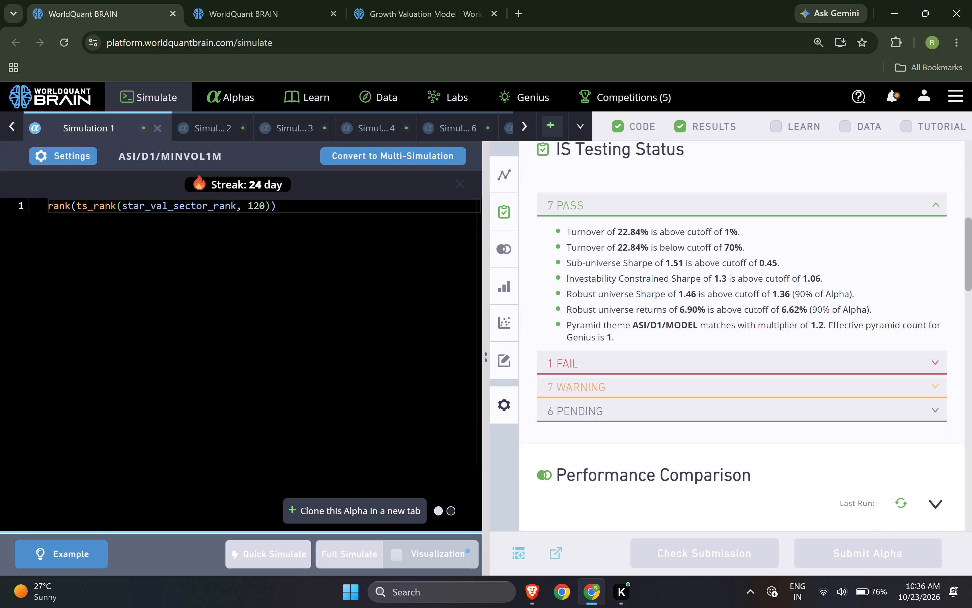
Compare the IS test failures of Simulations 2, 6, 4 and 3 again, including the passed tests of Simulation 6.
{"action": "left_click", "coordinate": [232, 130]}
{"action": "left_click", "coordinate": [591, 238]}
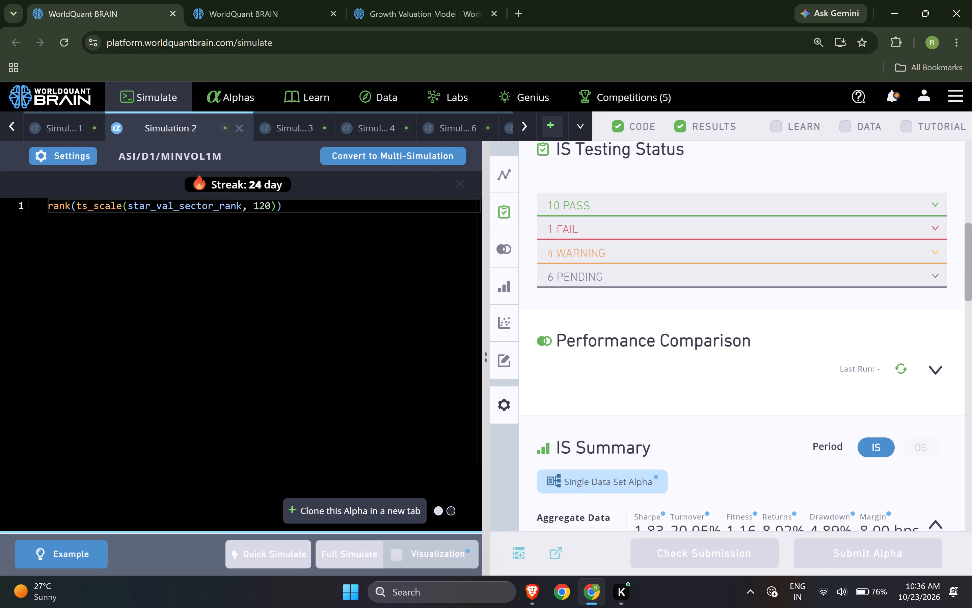
{"action": "left_click", "coordinate": [524, 123]}
{"action": "left_click", "coordinate": [378, 135]}
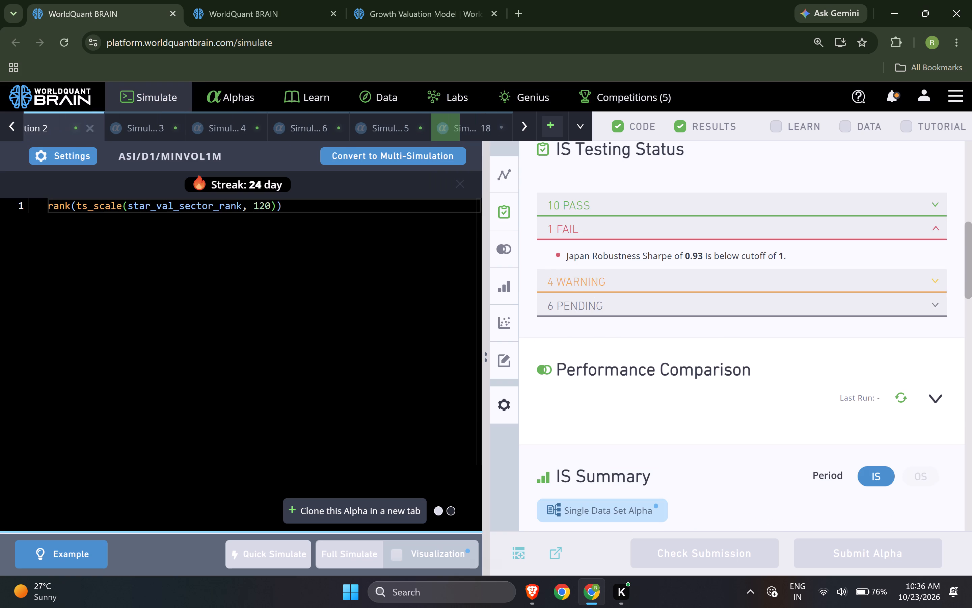
{"action": "left_click", "coordinate": [254, 130]}
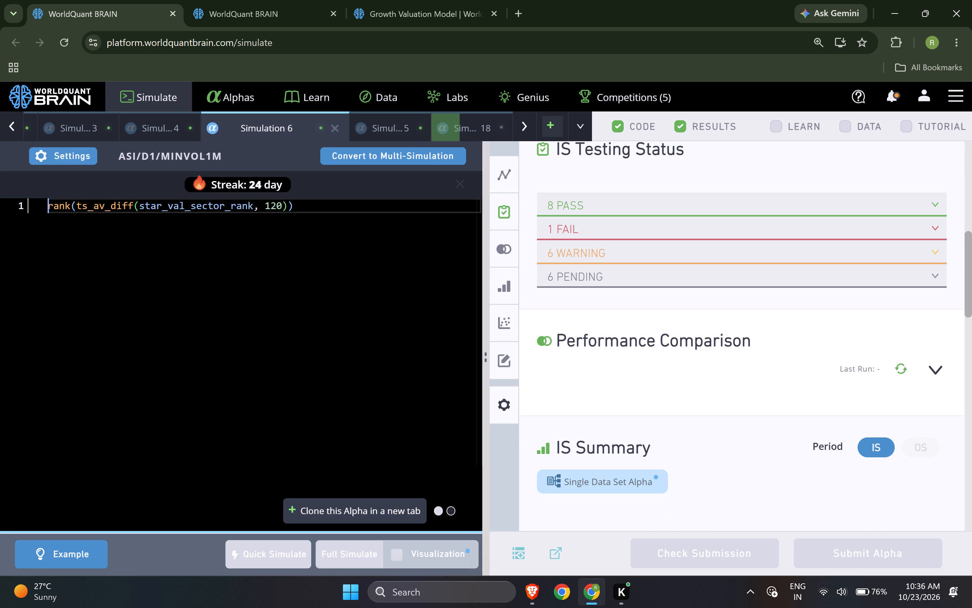
{"action": "left_click", "coordinate": [598, 226]}
{"action": "left_click", "coordinate": [569, 193]}
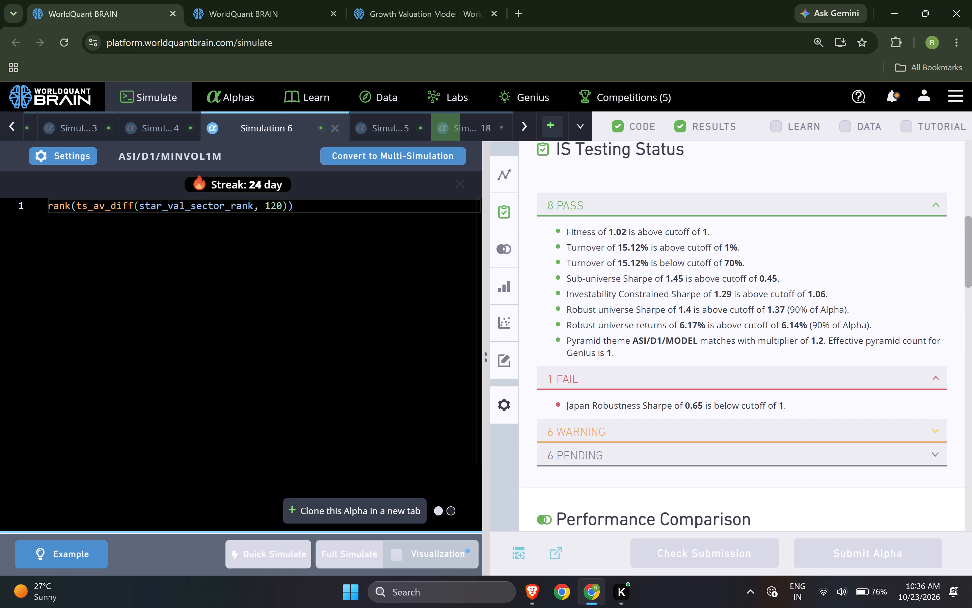
{"action": "left_click", "coordinate": [164, 127]}
{"action": "left_click", "coordinate": [617, 223]}
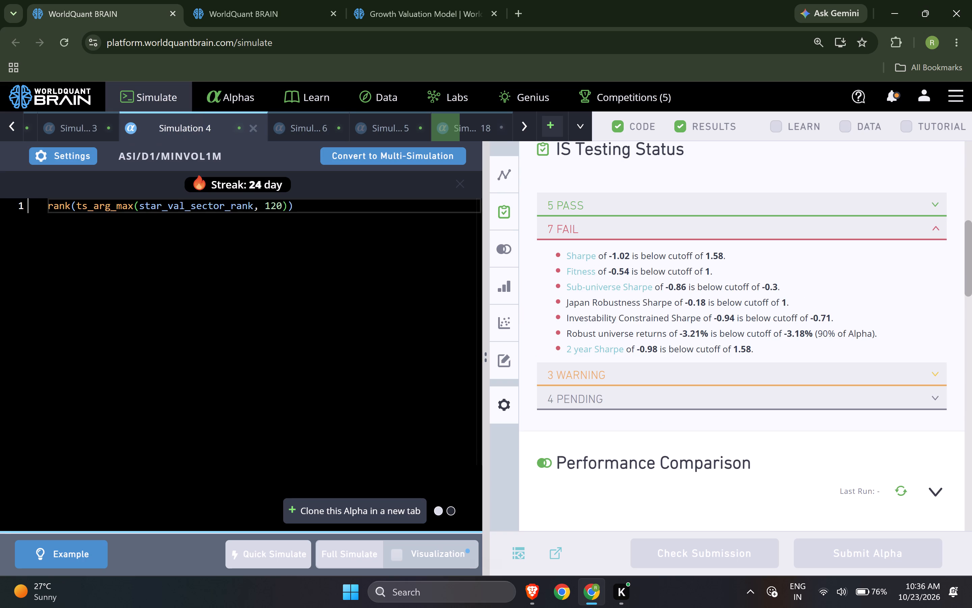
{"action": "left_click", "coordinate": [83, 127]}
{"action": "left_click", "coordinate": [639, 230]}
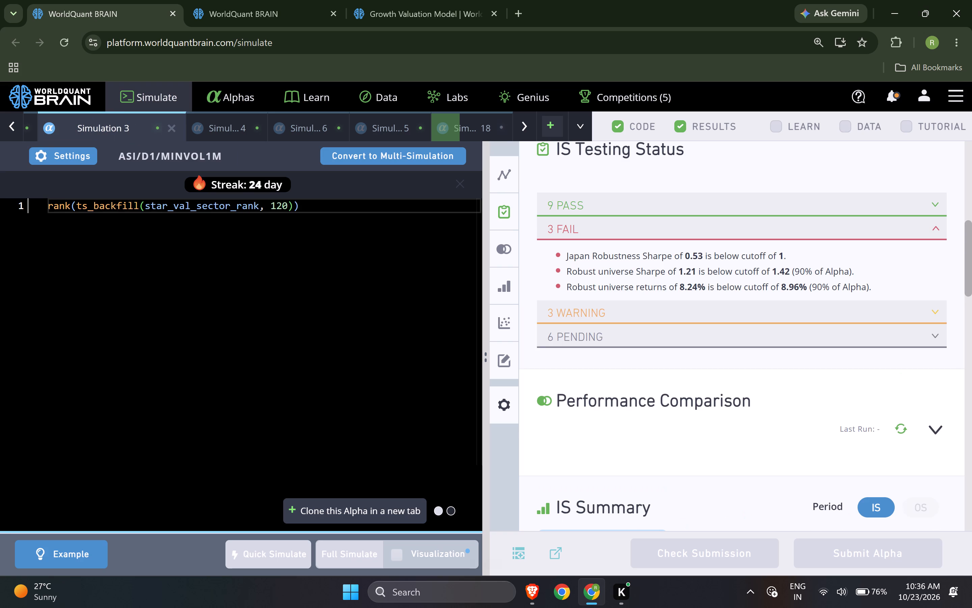
Move the Simulation 2 tab with the ts_scale alpha to the end, after Simulation 18.
{"action": "left_click", "coordinate": [8, 130]}
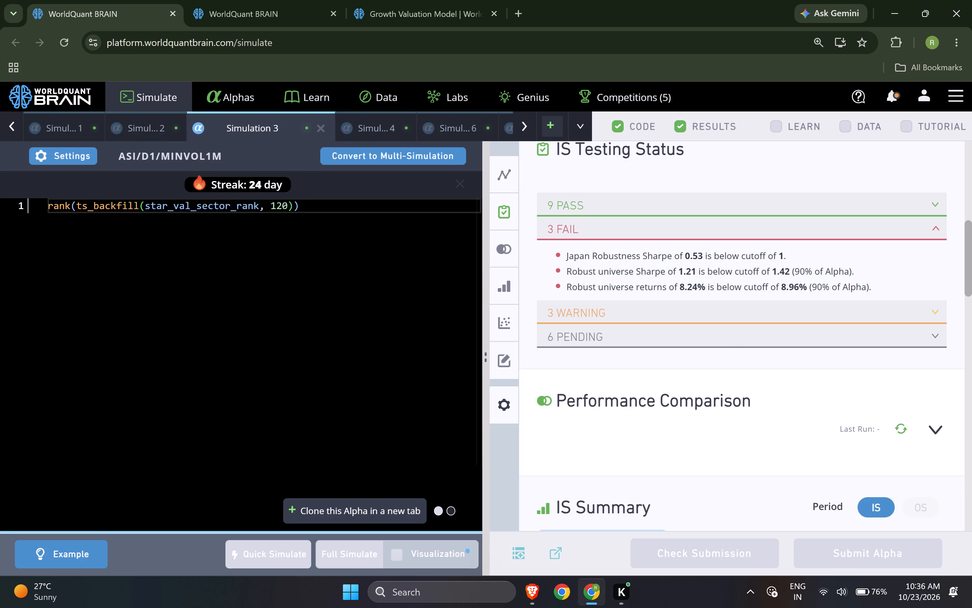
{"action": "left_click", "coordinate": [158, 124]}
{"action": "left_click_drag", "start_coordinate": [156, 125], "coordinate": [437, 125]}
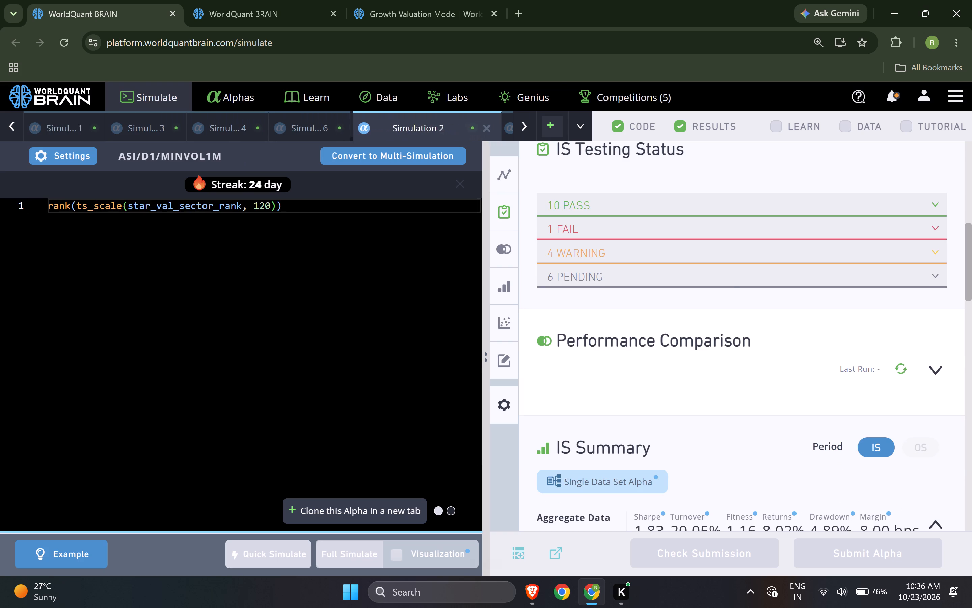
{"action": "left_click", "coordinate": [529, 120]}
{"action": "left_click_drag", "start_coordinate": [294, 134], "coordinate": [294, 133]}
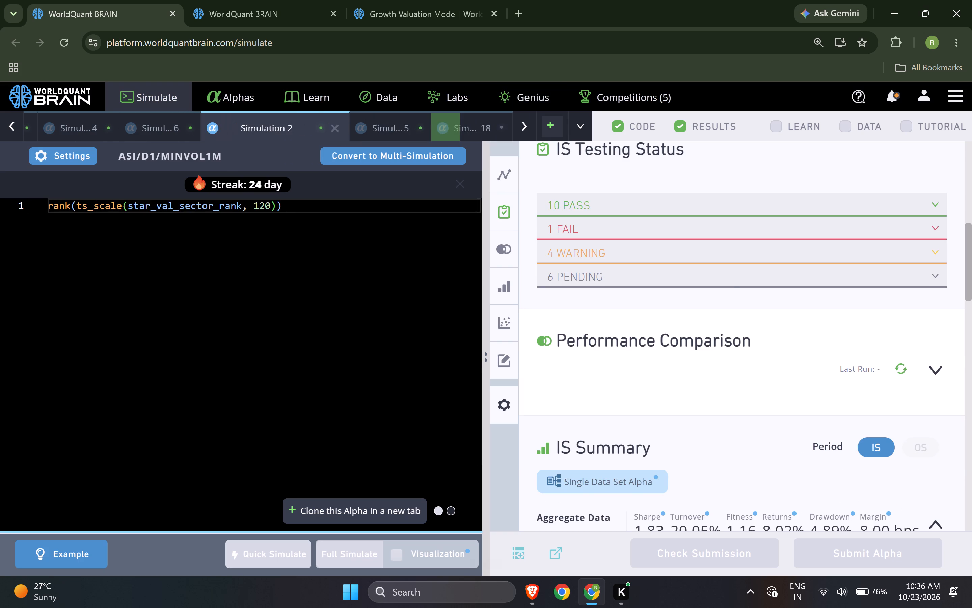
{"action": "left_click_drag", "start_coordinate": [294, 133], "coordinate": [463, 133]}
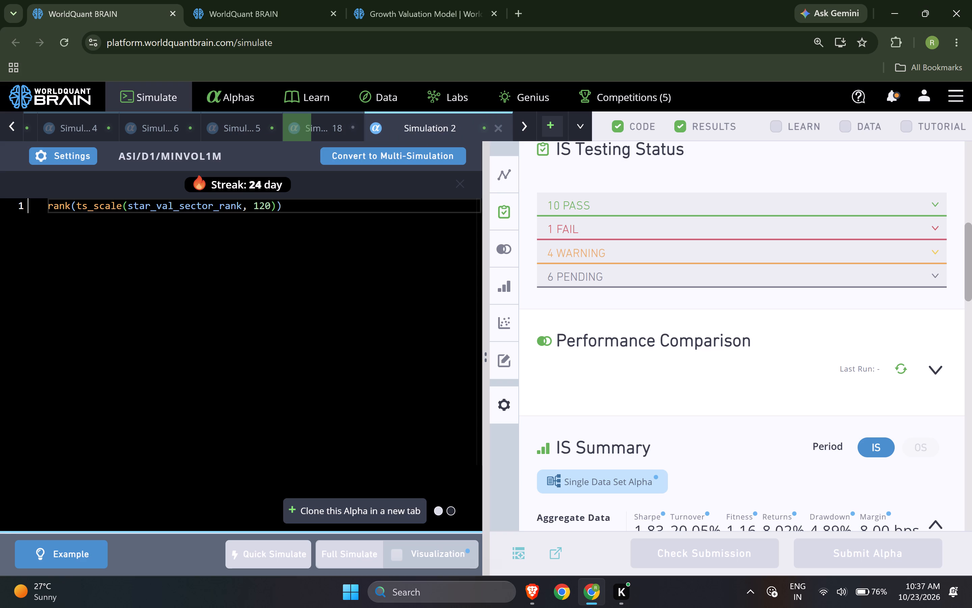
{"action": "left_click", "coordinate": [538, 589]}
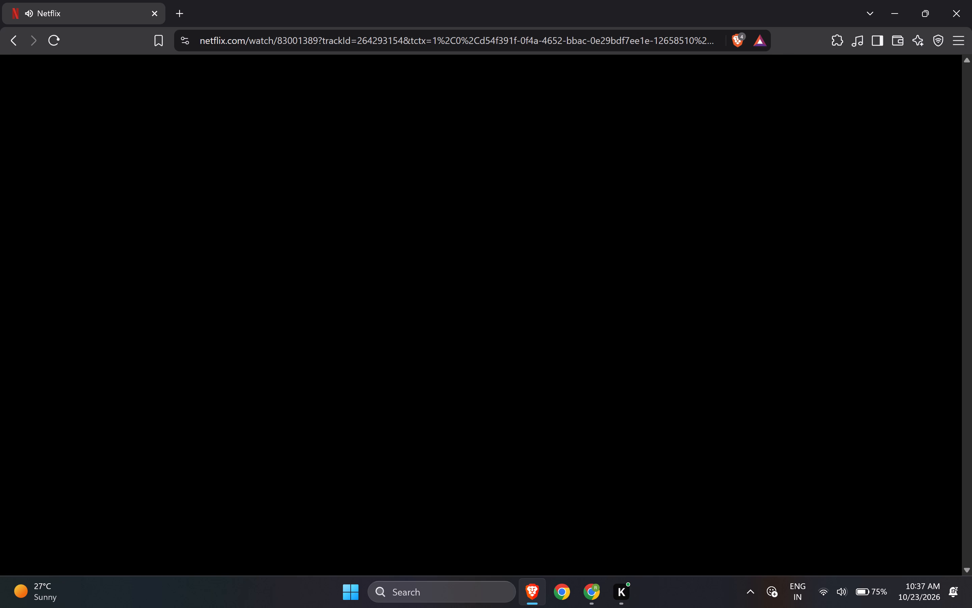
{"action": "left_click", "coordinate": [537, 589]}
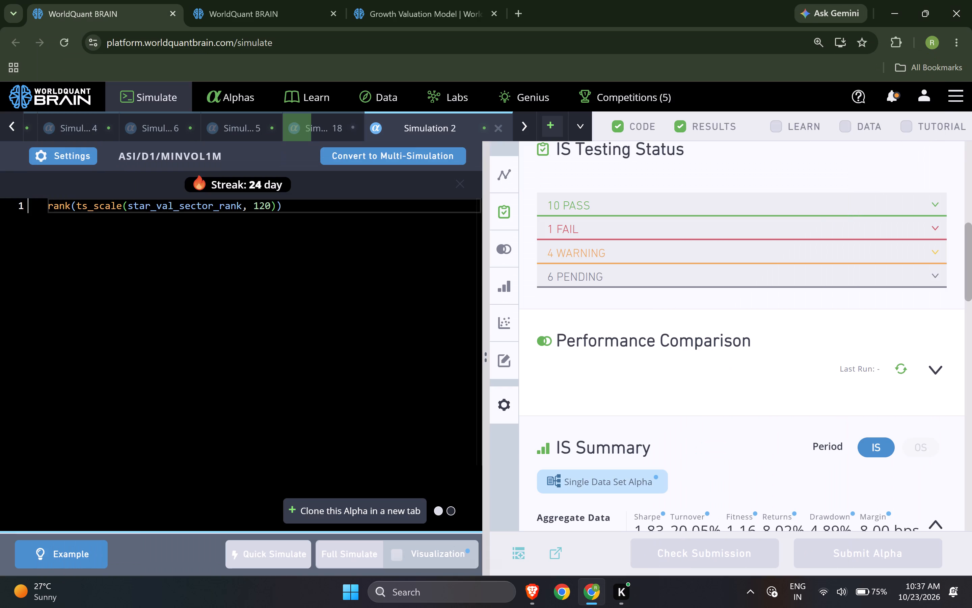
Clone Simulation 2's ts_scale alpha into a new tab, set its lookback to 150, and run a full simulation.
{"action": "left_click", "coordinate": [395, 511]}
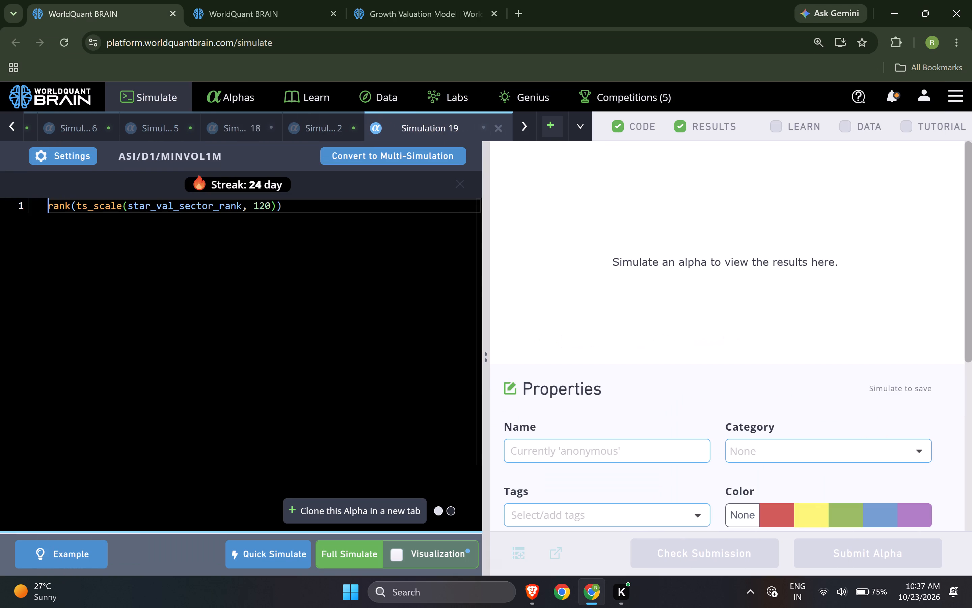
{"action": "left_click", "coordinate": [266, 209]}
{"action": "key", "text": "BackSpace"}
{"action": "key", "text": "5"}
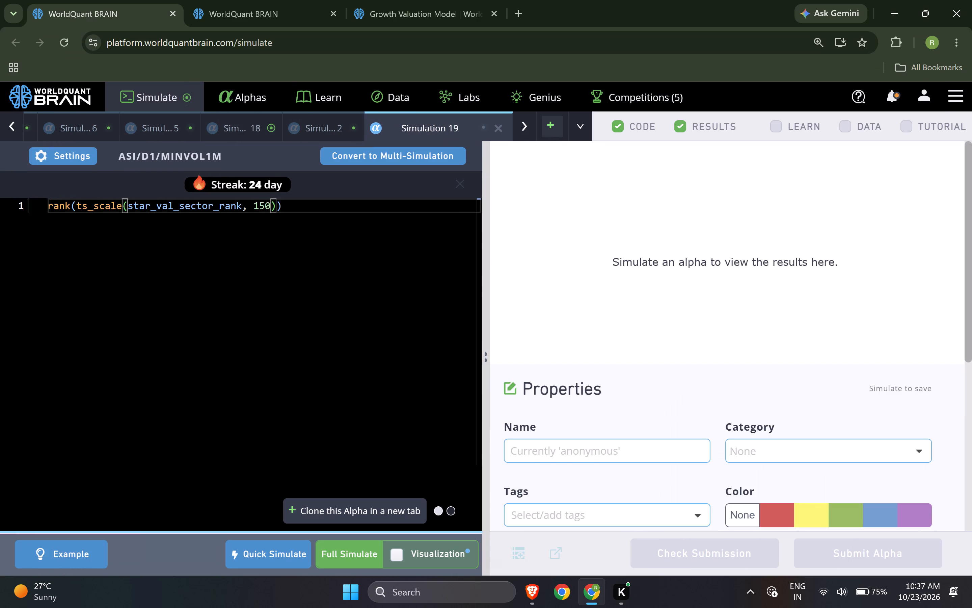
{"action": "left_click", "coordinate": [373, 555]}
Clone the 150-day ts_scale alpha into a new tab, set its lookback to 180, and run a full simulation.
{"action": "left_click", "coordinate": [369, 510]}
{"action": "left_click", "coordinate": [264, 212]}
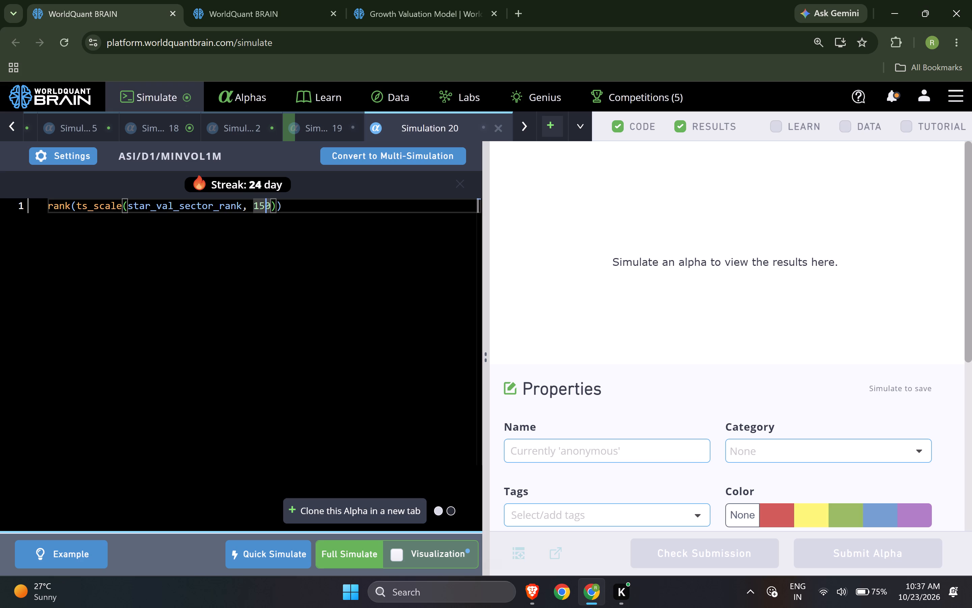
{"action": "key", "text": "BackSpace"}
{"action": "key", "text": "8"}
{"action": "left_click", "coordinate": [361, 553]}
Clone the 180-day ts_scale alpha into a new tab, set its lookback to 240, duplicate it, and run the 240-day full simulation.
{"action": "left_click", "coordinate": [365, 506]}
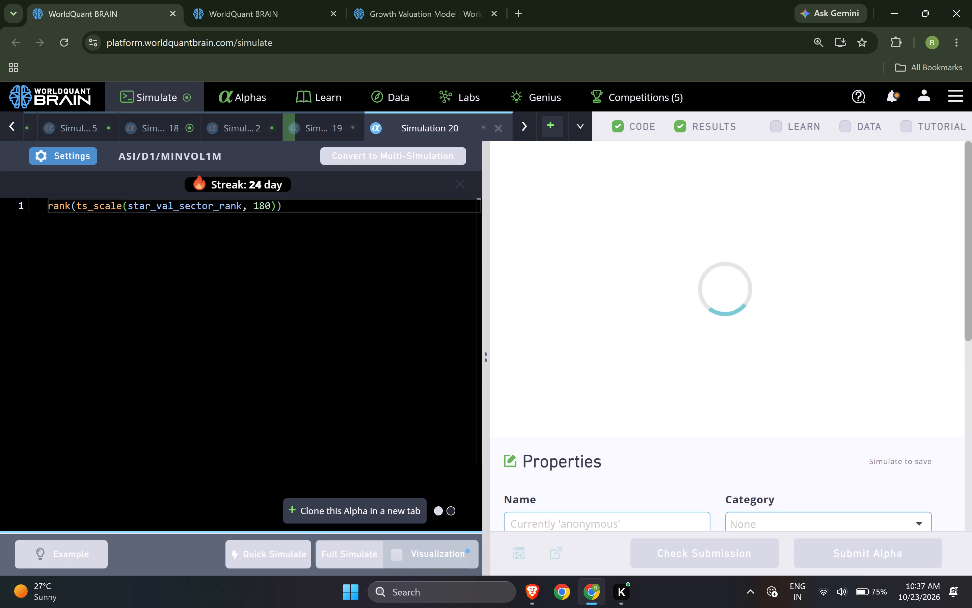
{"action": "left_click", "coordinate": [264, 209]}
{"action": "key", "text": "BackSpace"}
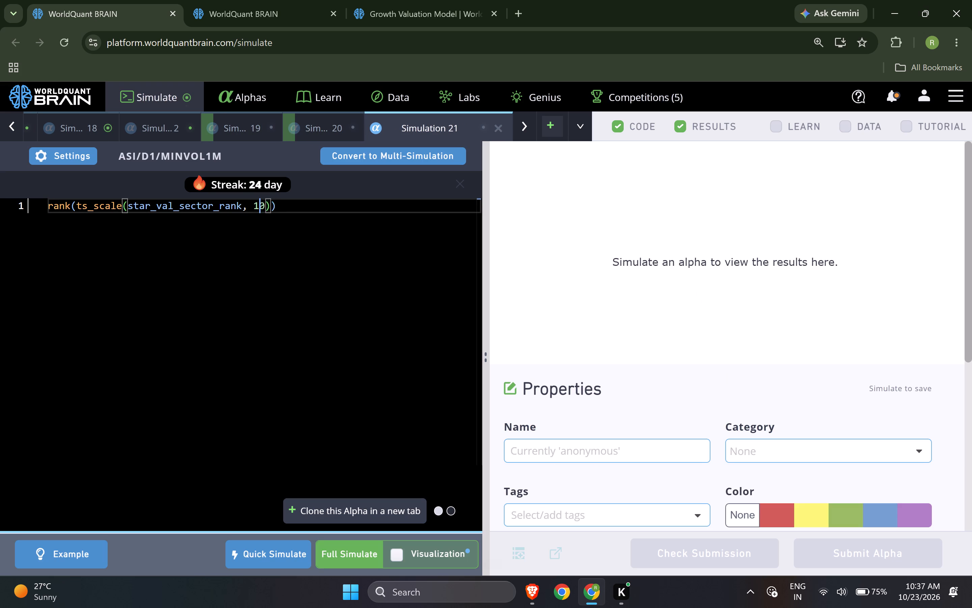
{"action": "key", "text": "BackSpace"}
{"action": "key", "text": "2"}
{"action": "key", "text": "4"}
{"action": "left_click_drag", "start_coordinate": [366, 545], "coordinate": [366, 540]}
{"action": "left_click", "coordinate": [370, 511]}
{"action": "left_click", "coordinate": [327, 131]}
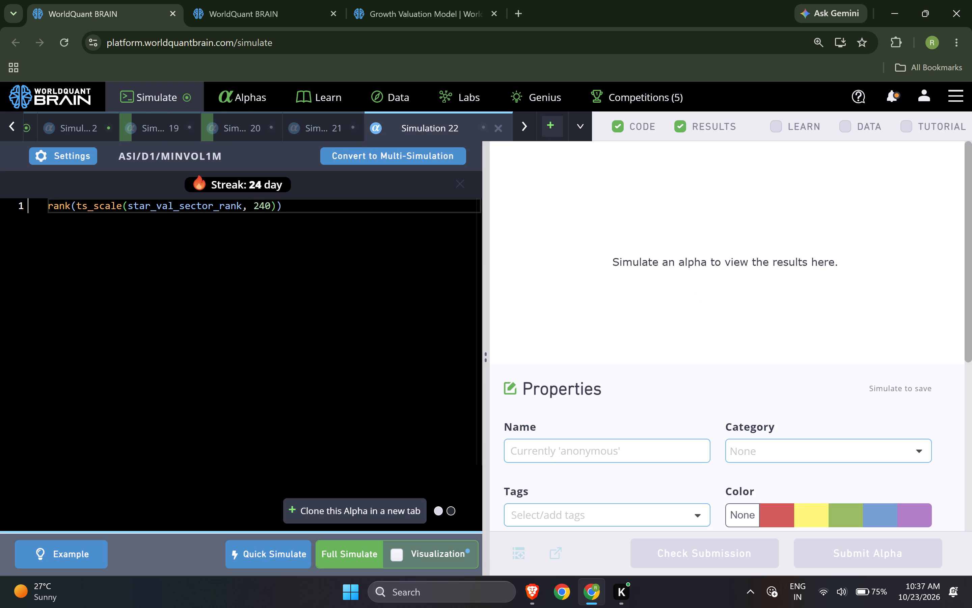
{"action": "left_click", "coordinate": [369, 562]}
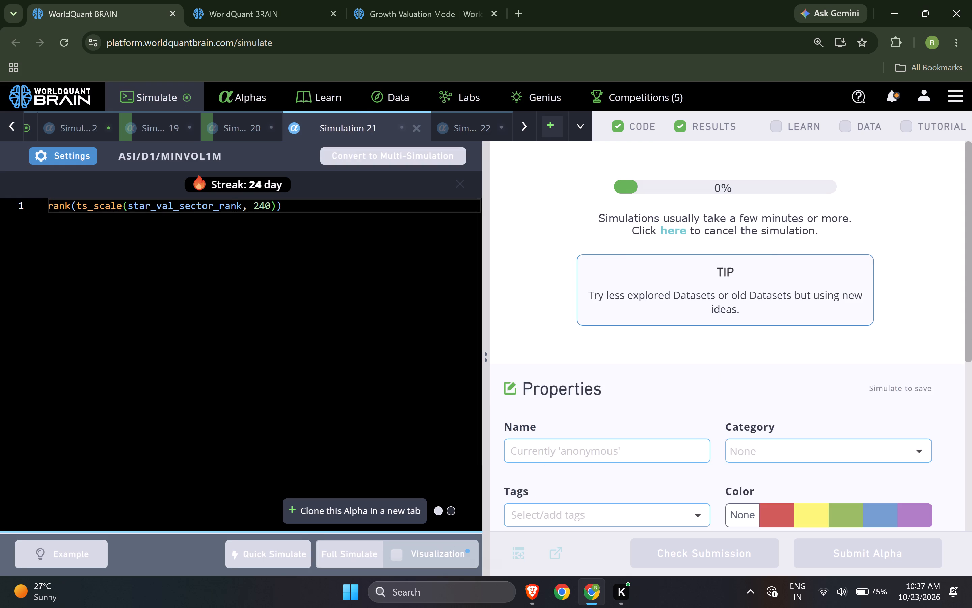
In the duplicate of the 240-day alpha, Simulation 22, set the ts_scale lookback to 90 and run a full simulation.
{"action": "left_click", "coordinate": [483, 128]}
{"action": "left_click", "coordinate": [265, 206]}
{"action": "key", "text": "BackSpace"}
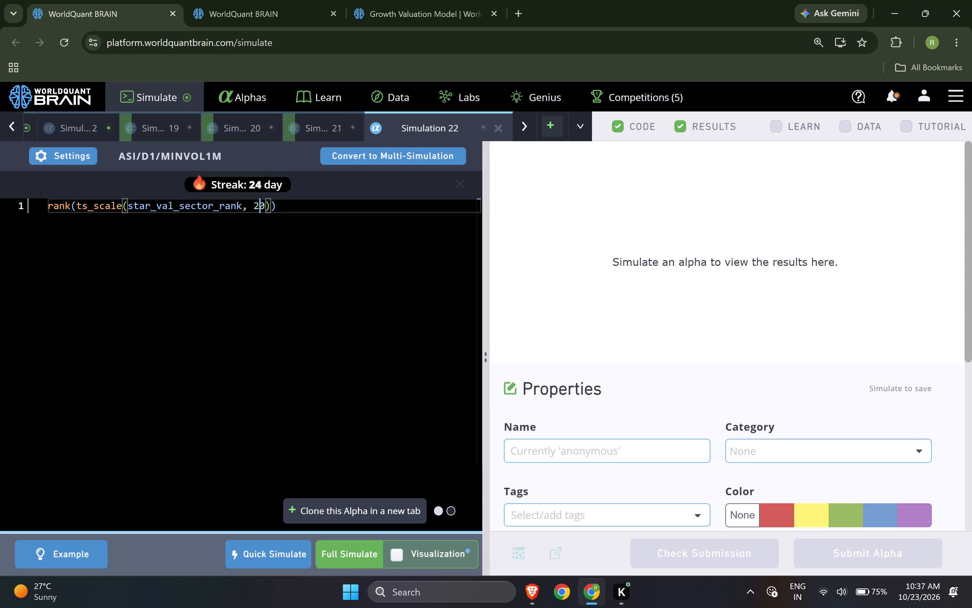
{"action": "key", "text": "BackSpace"}
{"action": "key", "text": "9"}
{"action": "left_click", "coordinate": [367, 550]}
Clone the 90-day ts_scale alpha into a new tab, set its lookback to 60, and run a full simulation.
{"action": "left_click", "coordinate": [379, 485]}
{"action": "left_click", "coordinate": [378, 507]}
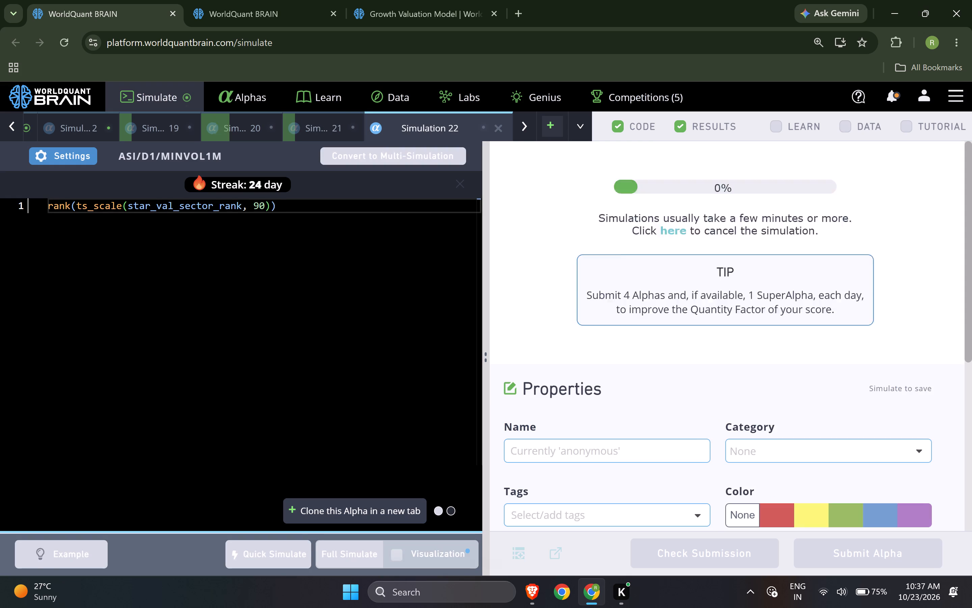
{"action": "left_click", "coordinate": [259, 205]}
{"action": "key", "text": "BackSpace"}
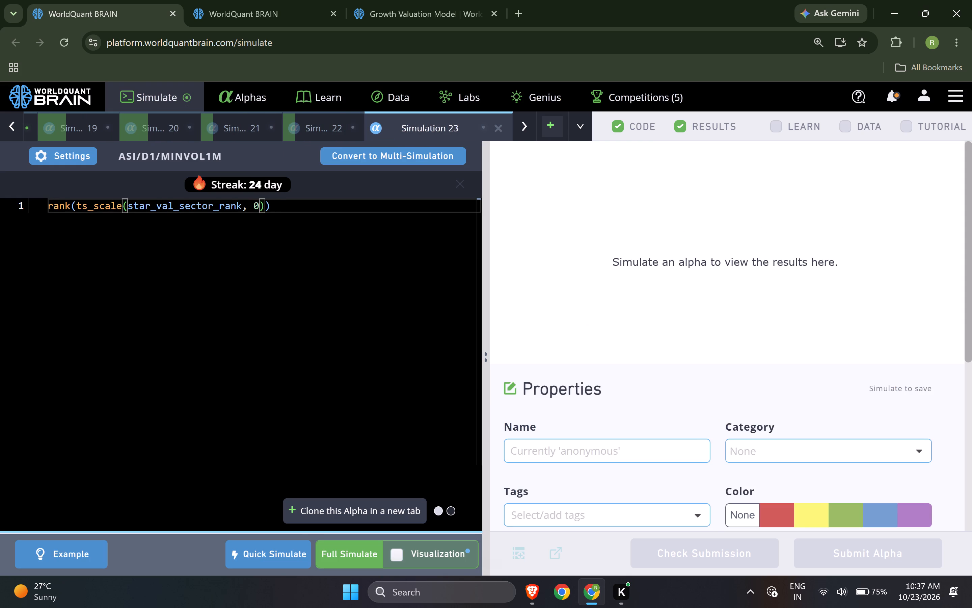
{"action": "key", "text": "6"}
{"action": "left_click", "coordinate": [355, 555]}
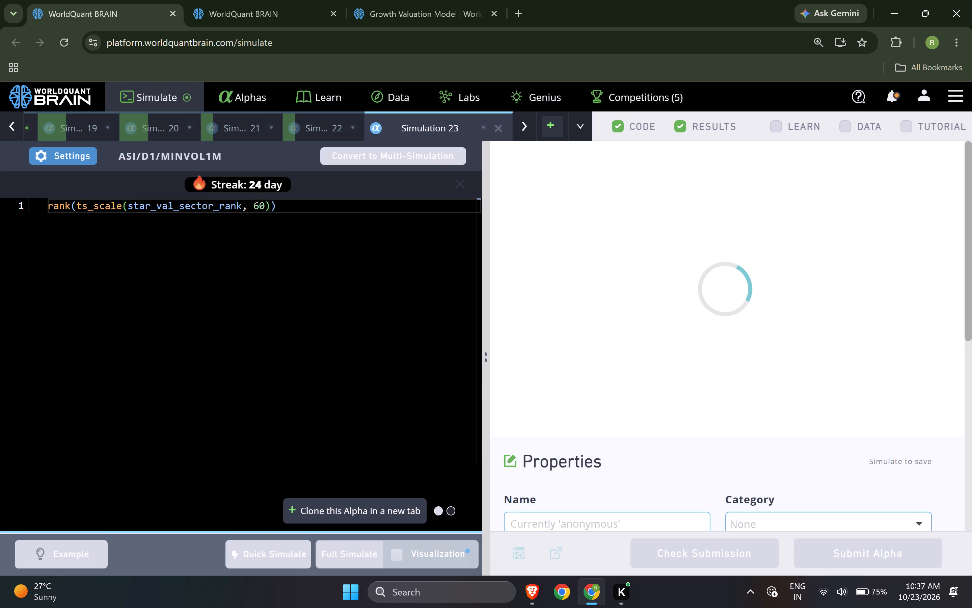
Clone the 60-day ts_scale alpha into a new tab, set its lookback to 30, and run a full simulation.
{"action": "left_click", "coordinate": [375, 507]}
{"action": "left_click", "coordinate": [261, 209]}
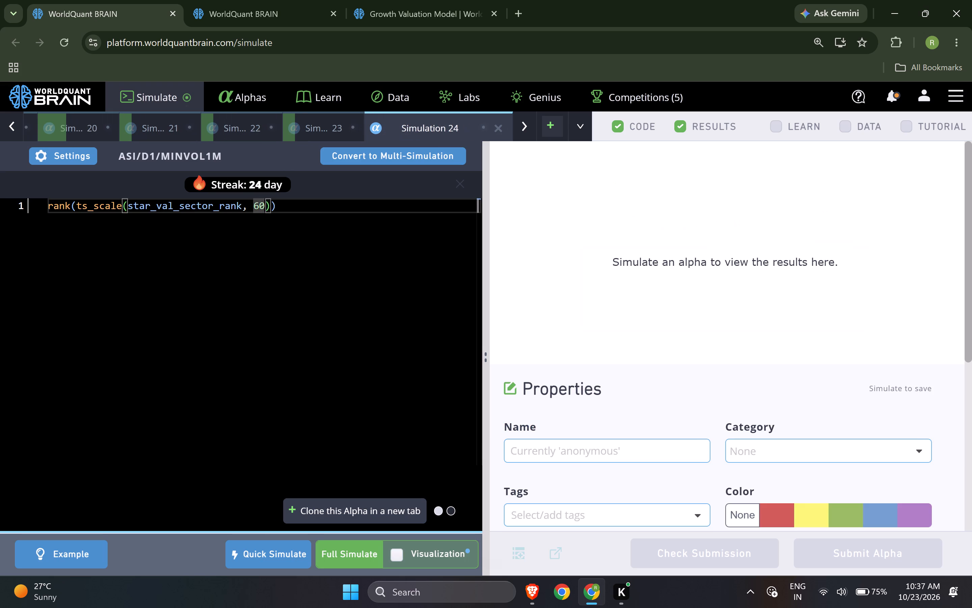
{"action": "key", "text": "BackSpace"}
{"action": "key", "text": "3"}
{"action": "left_click", "coordinate": [367, 556]}
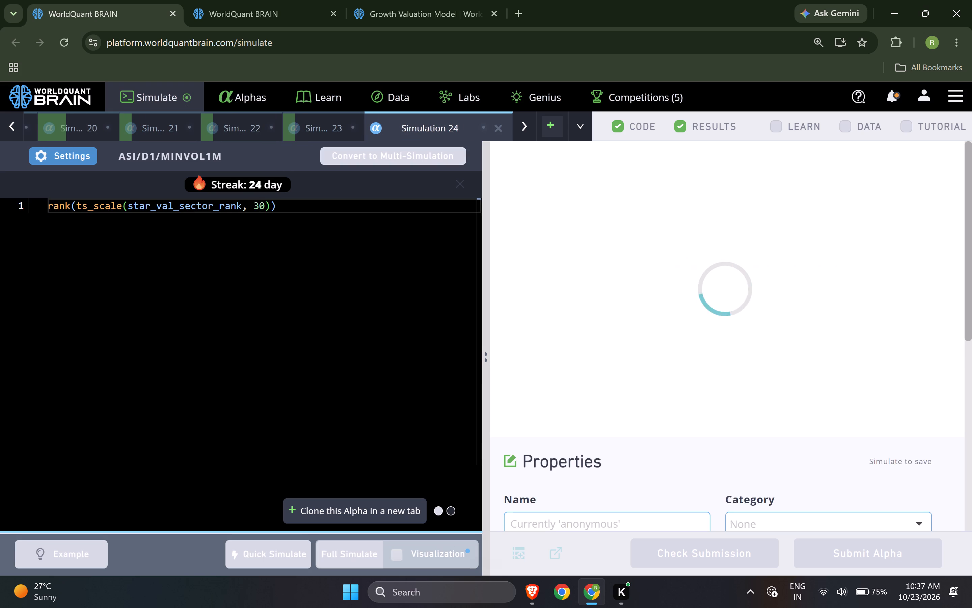
Compare the IS Summary of Simulation 18's ts_arg_min alpha with Simulation 2's, and close Simulation 18.
{"action": "left_click", "coordinate": [575, 135]}
{"action": "left_click", "coordinate": [520, 259]}
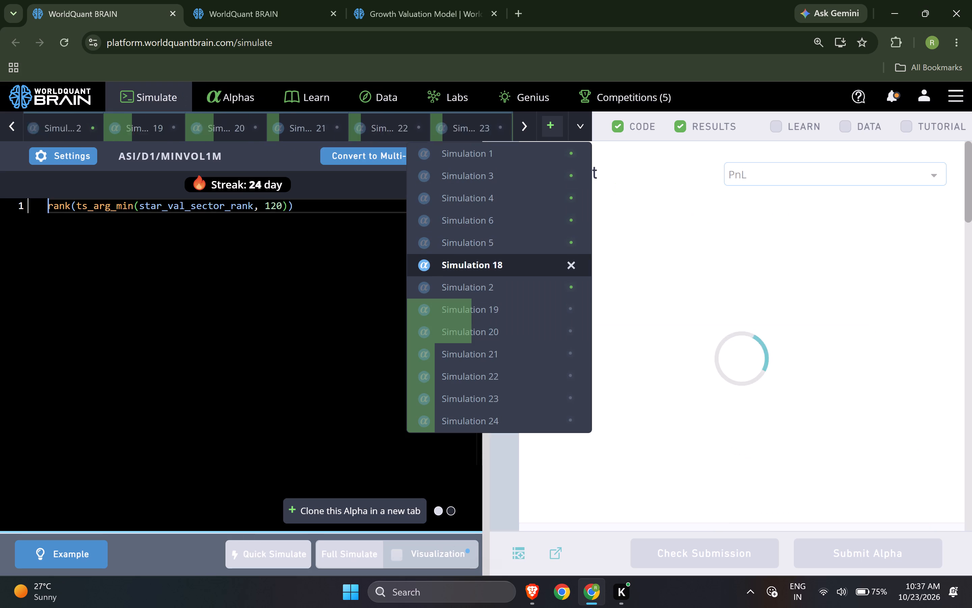
{"action": "scroll", "coordinate": [747, 397], "scroll_direction": "down", "scroll_amount": 2}
{"action": "scroll", "coordinate": [702, 398], "scroll_direction": "down", "scroll_amount": 1}
{"action": "scroll", "coordinate": [702, 398], "scroll_direction": "up", "scroll_amount": 1}
{"action": "scroll", "coordinate": [702, 398], "scroll_direction": "down", "scroll_amount": 4}
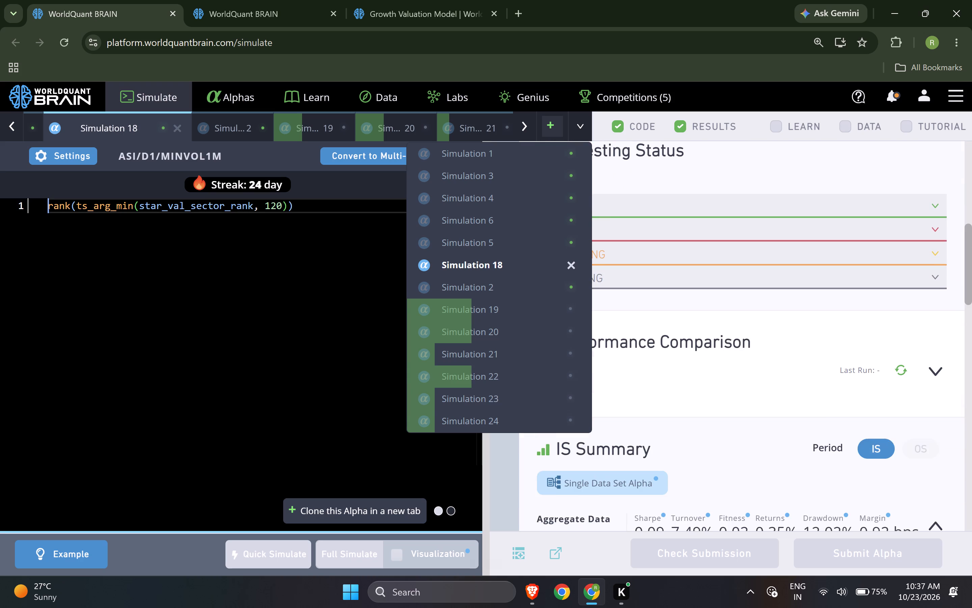
{"action": "scroll", "coordinate": [692, 410], "scroll_direction": "down", "scroll_amount": 1}
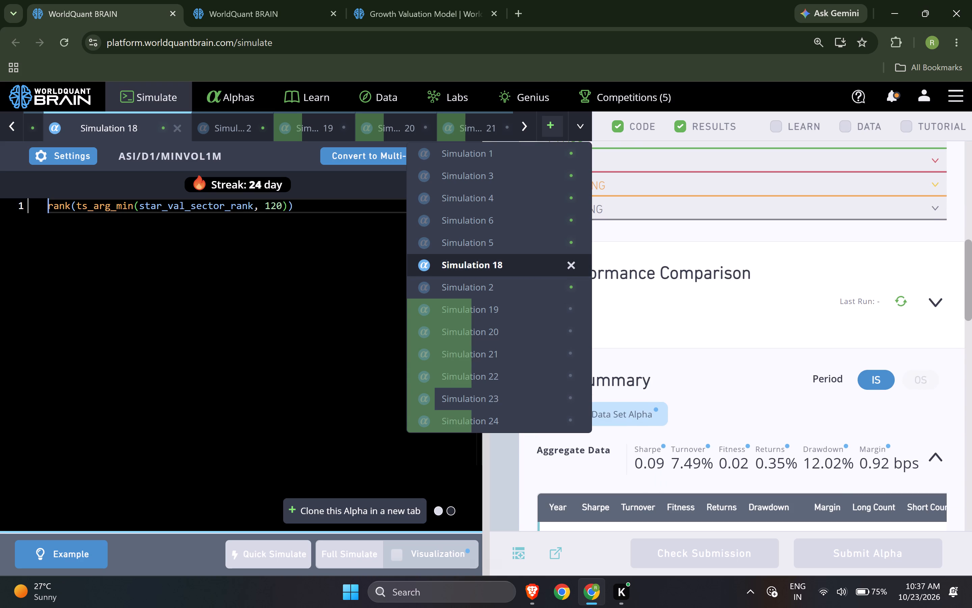
{"action": "left_click", "coordinate": [526, 284]}
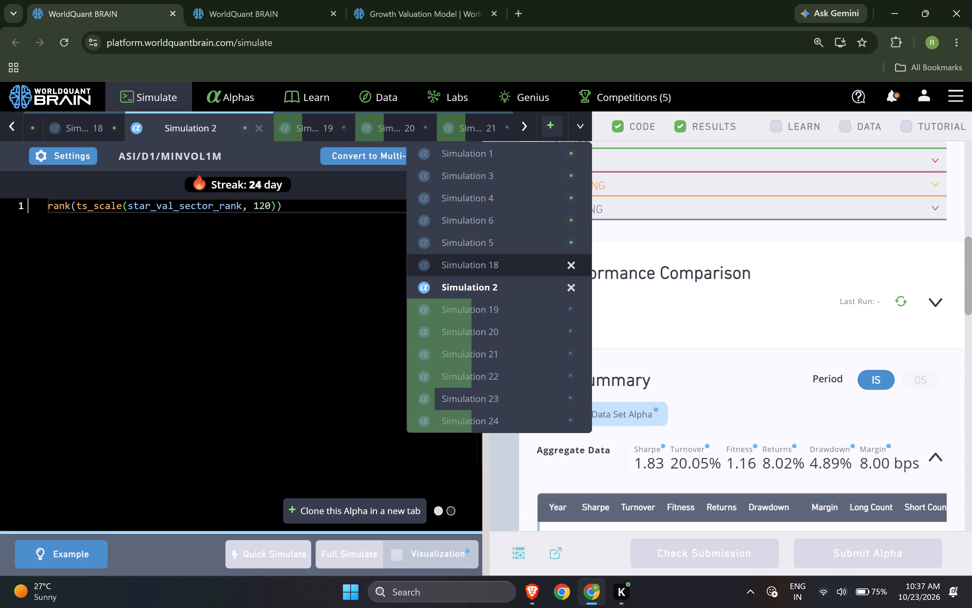
{"action": "left_click", "coordinate": [525, 264]}
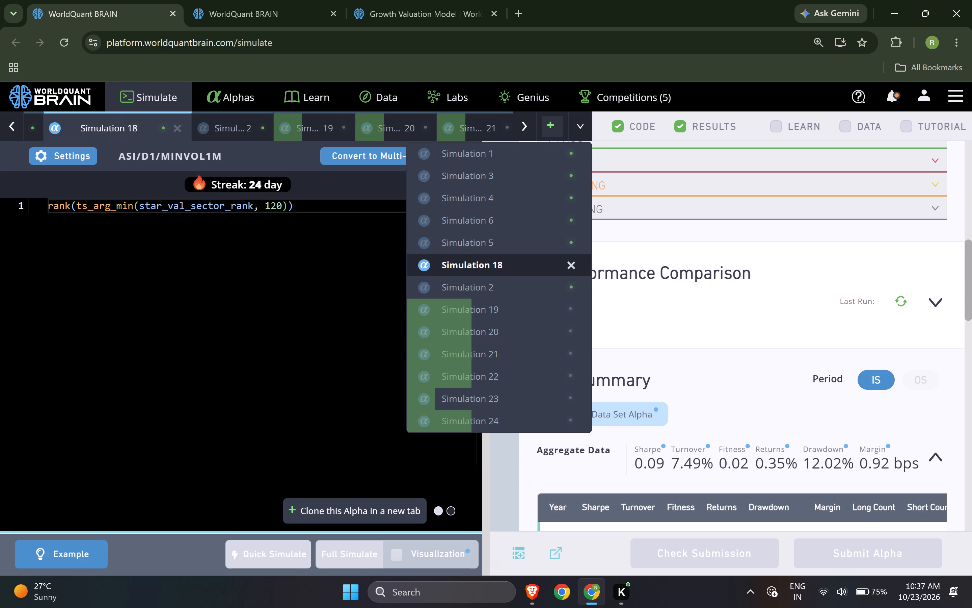
{"action": "left_click", "coordinate": [570, 267]}
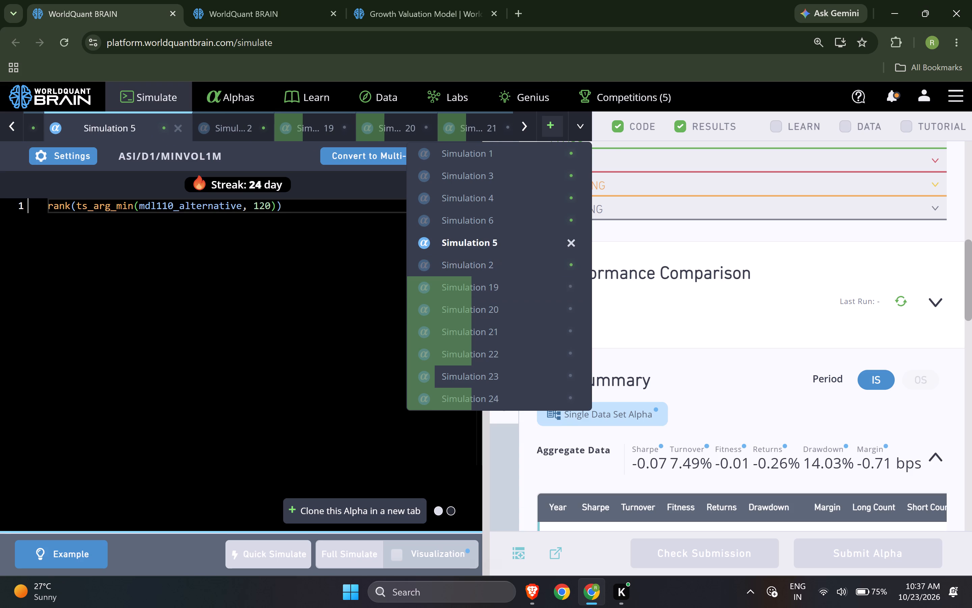
{"action": "left_click", "coordinate": [255, 403]}
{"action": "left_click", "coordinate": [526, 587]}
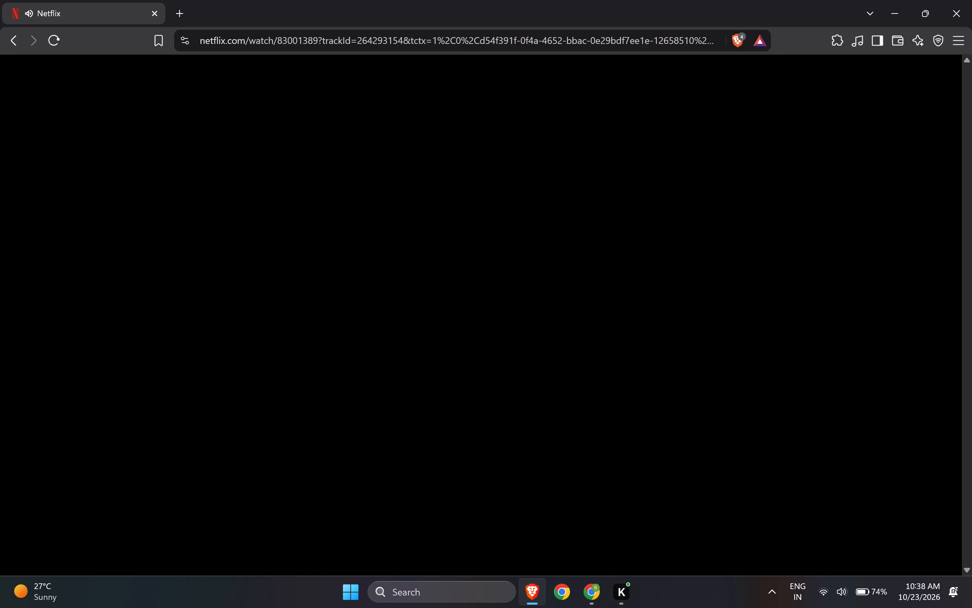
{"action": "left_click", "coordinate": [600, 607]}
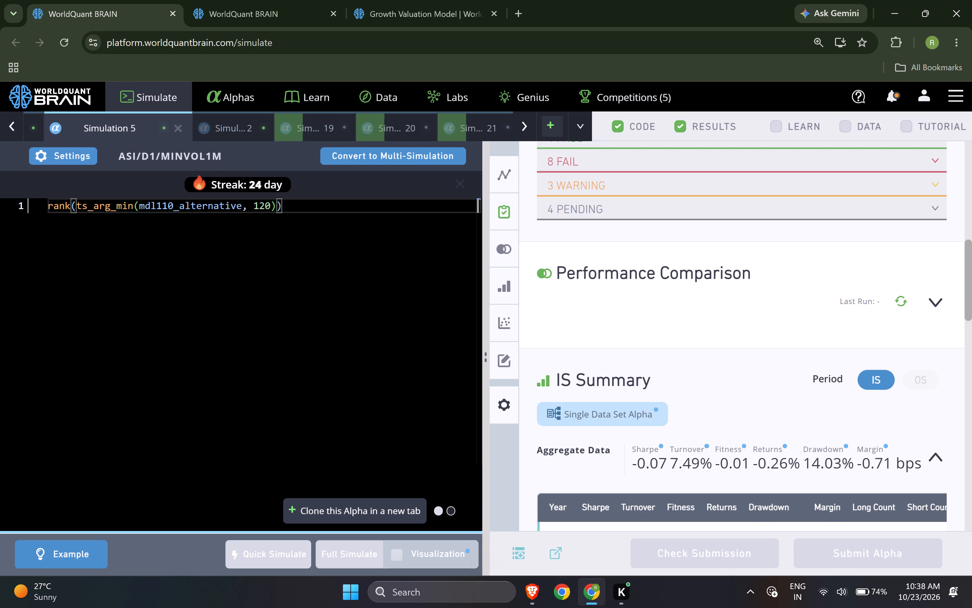
Compare the IS test failures of Simulations 19, 20 and 21 (lookbacks 150, 180 and 240), and close those three simulations.
{"action": "scroll", "coordinate": [707, 354], "scroll_direction": "up", "scroll_amount": 1}
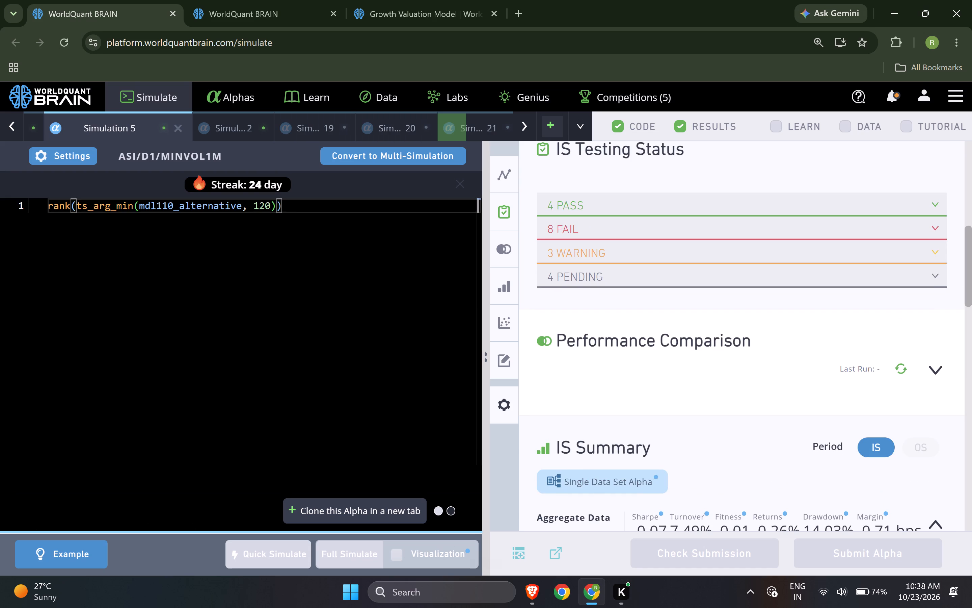
{"action": "left_click", "coordinate": [524, 127]}
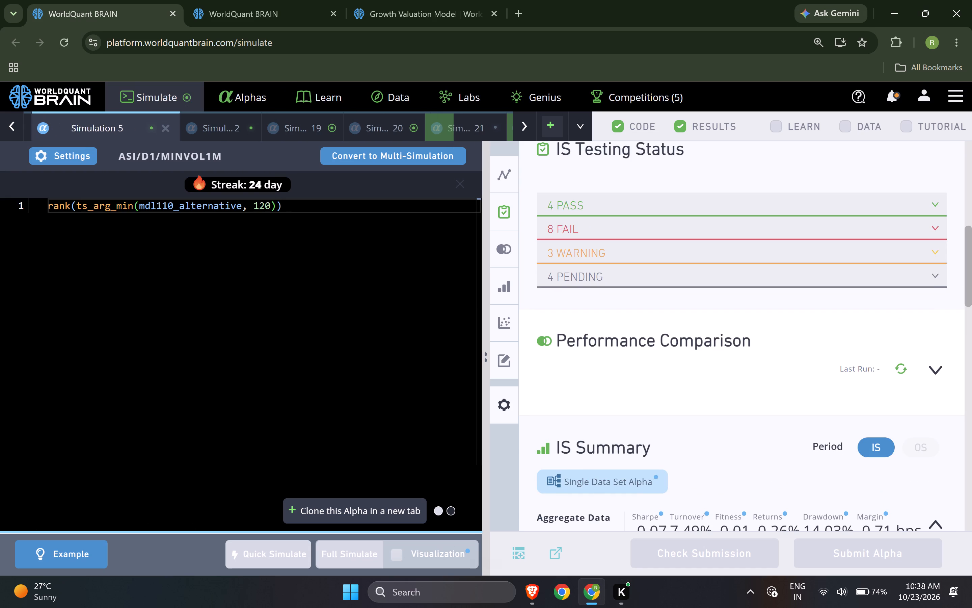
{"action": "left_click", "coordinate": [90, 125]}
{"action": "left_click", "coordinate": [563, 227]}
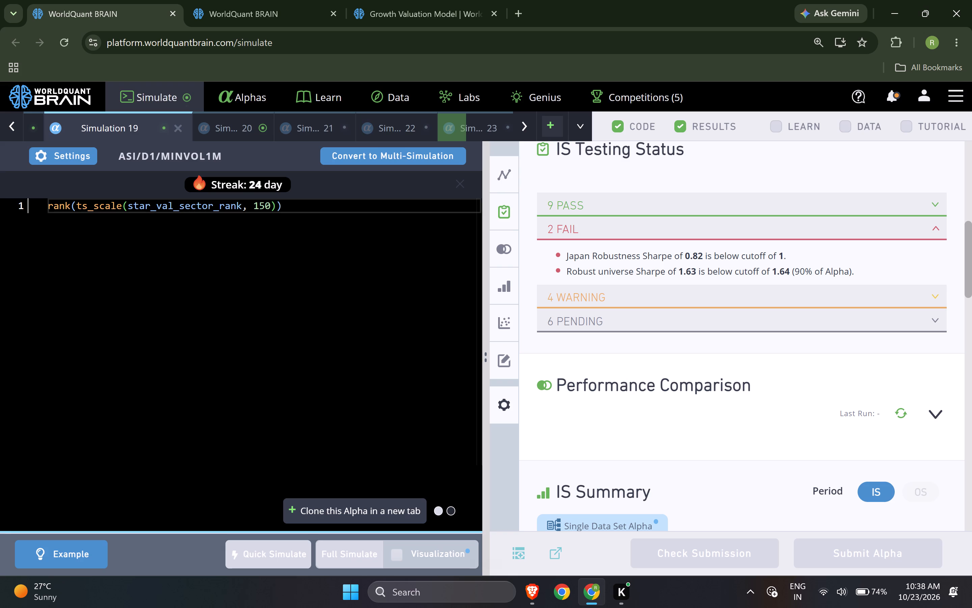
{"action": "left_click", "coordinate": [238, 128]}
{"action": "left_click", "coordinate": [568, 231]}
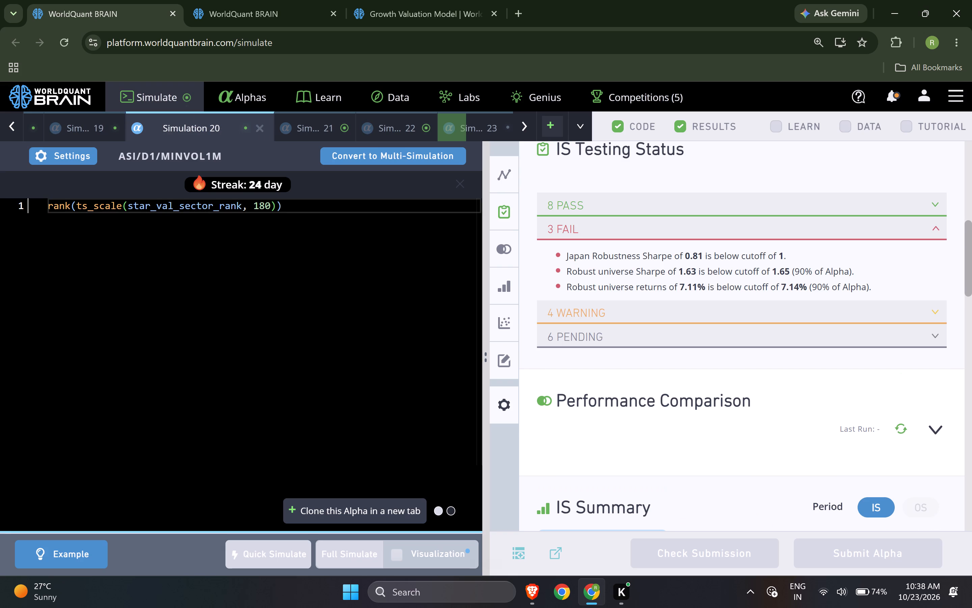
{"action": "left_click", "coordinate": [285, 127]}
{"action": "left_click", "coordinate": [629, 234]}
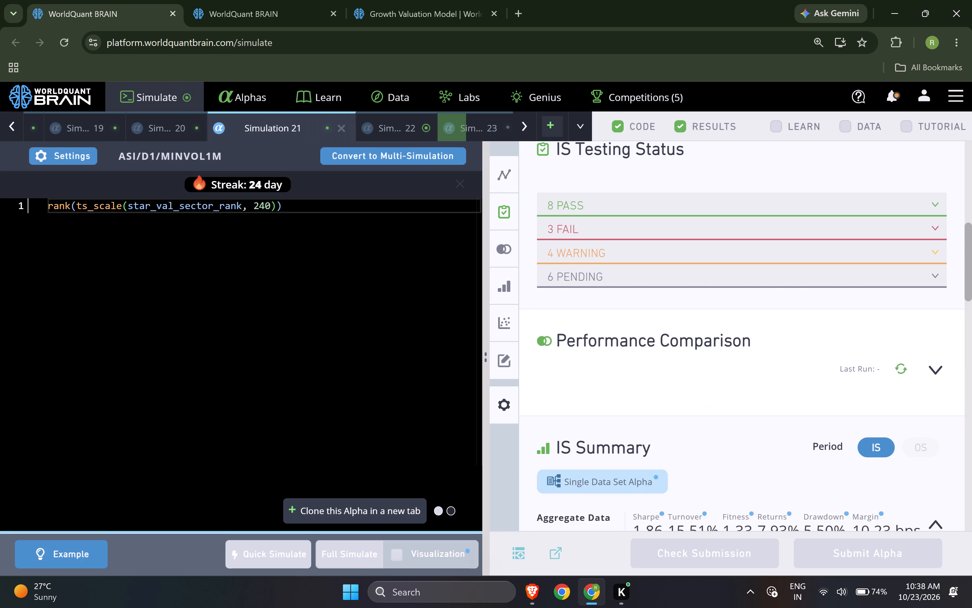
{"action": "left_click", "coordinate": [340, 129]}
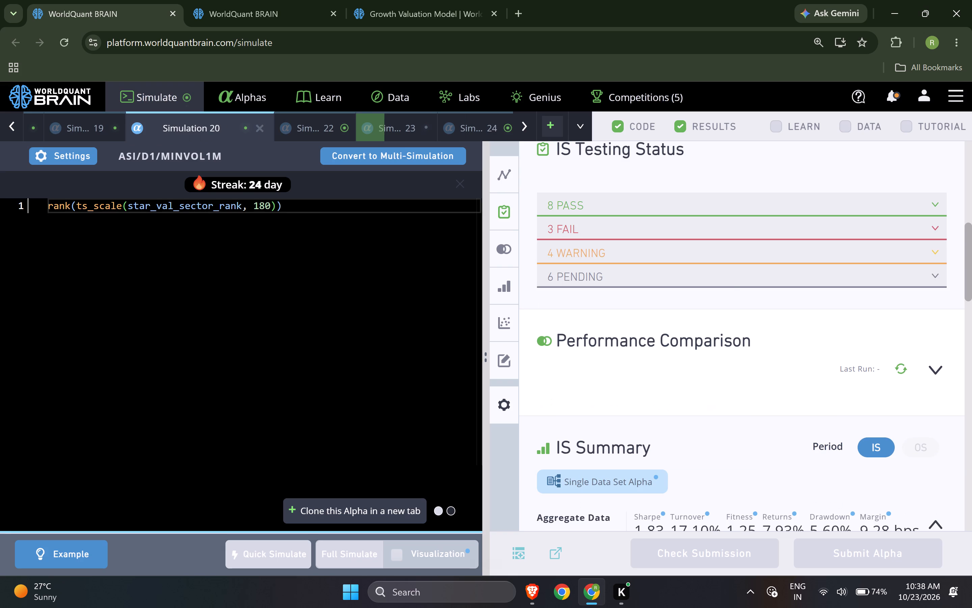
{"action": "left_click", "coordinate": [263, 129]}
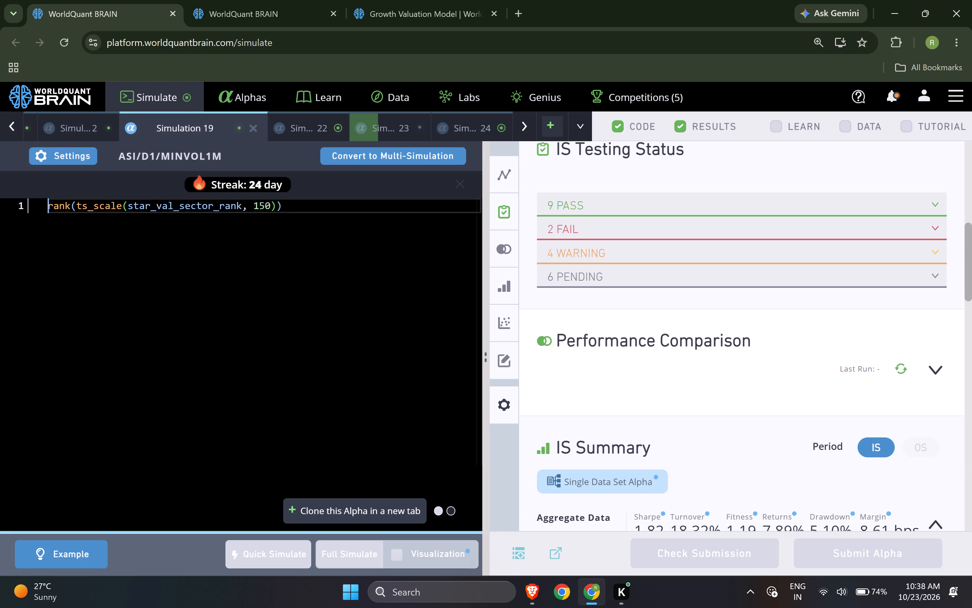
{"action": "left_click", "coordinate": [258, 131]}
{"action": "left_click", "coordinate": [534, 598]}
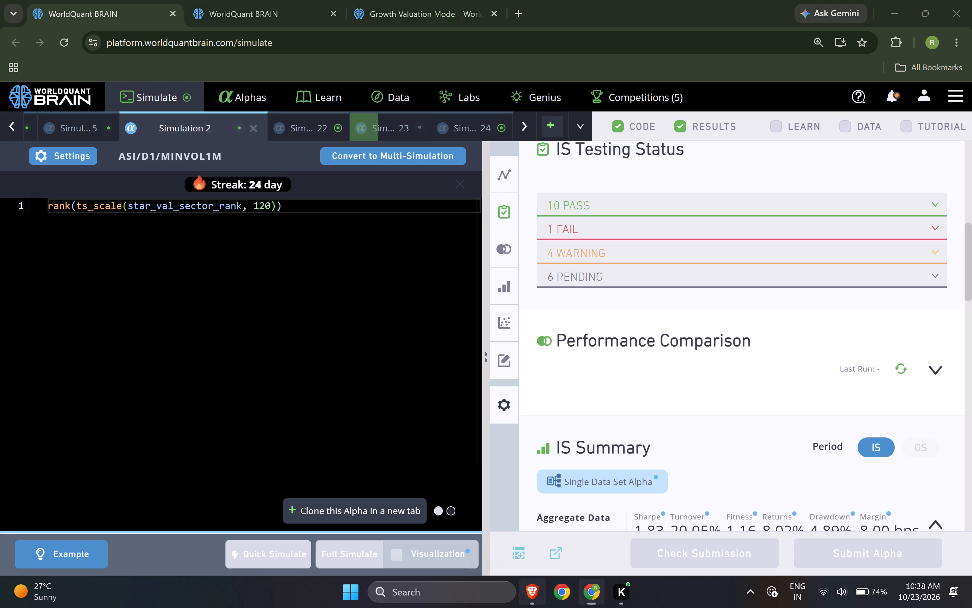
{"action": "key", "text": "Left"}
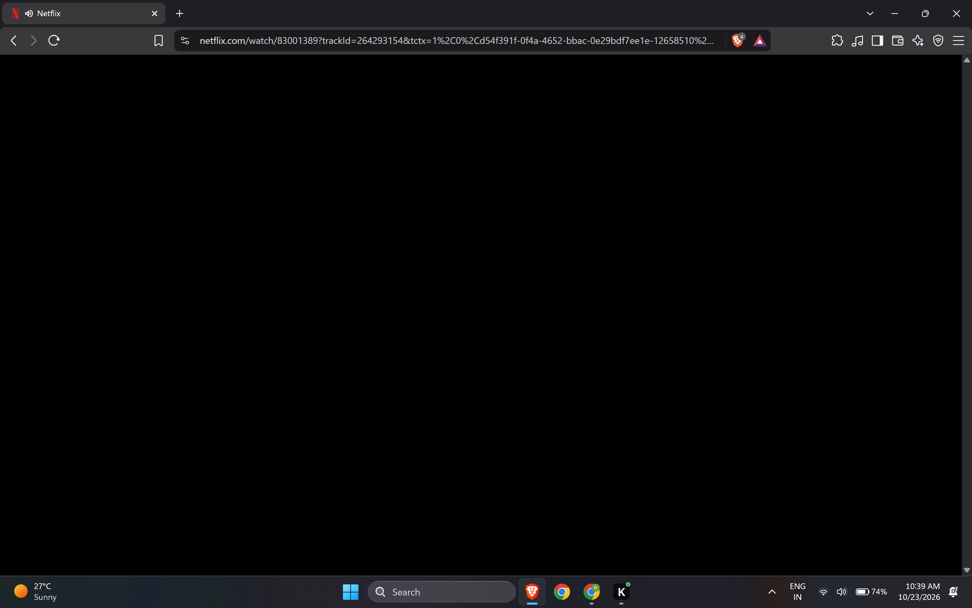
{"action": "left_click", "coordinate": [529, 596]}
Examine the IS test warnings and passed tests of Simulations 22 and 24, and recheck the passed tests of Simulation 22.
{"action": "left_click", "coordinate": [329, 130]}
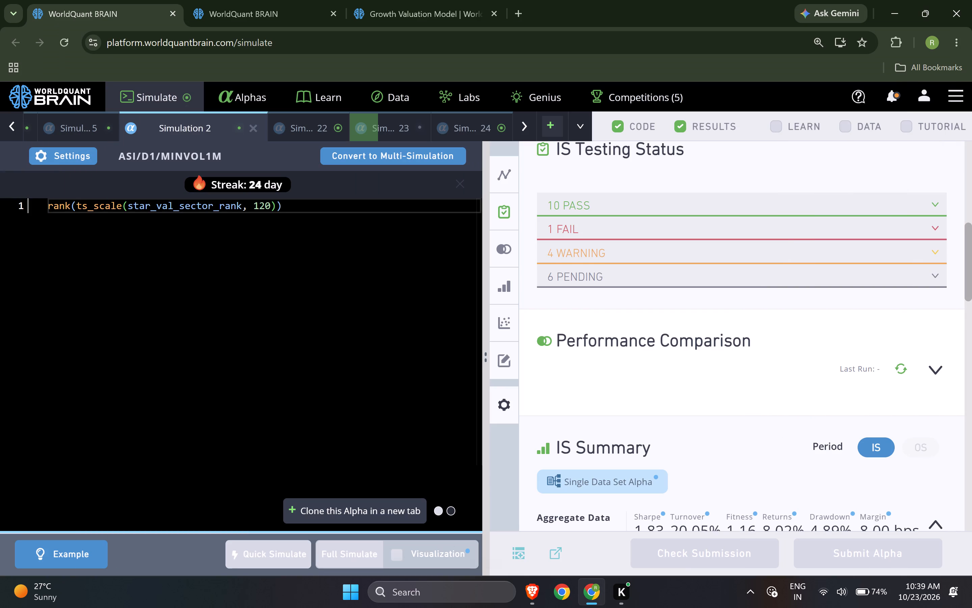
{"action": "left_click", "coordinate": [617, 220]}
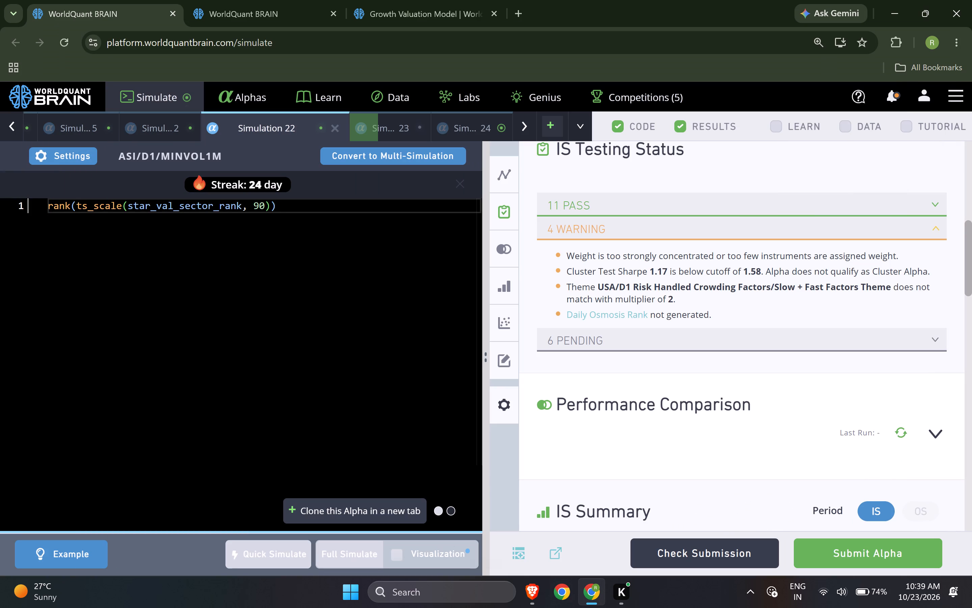
{"action": "left_click", "coordinate": [647, 202]}
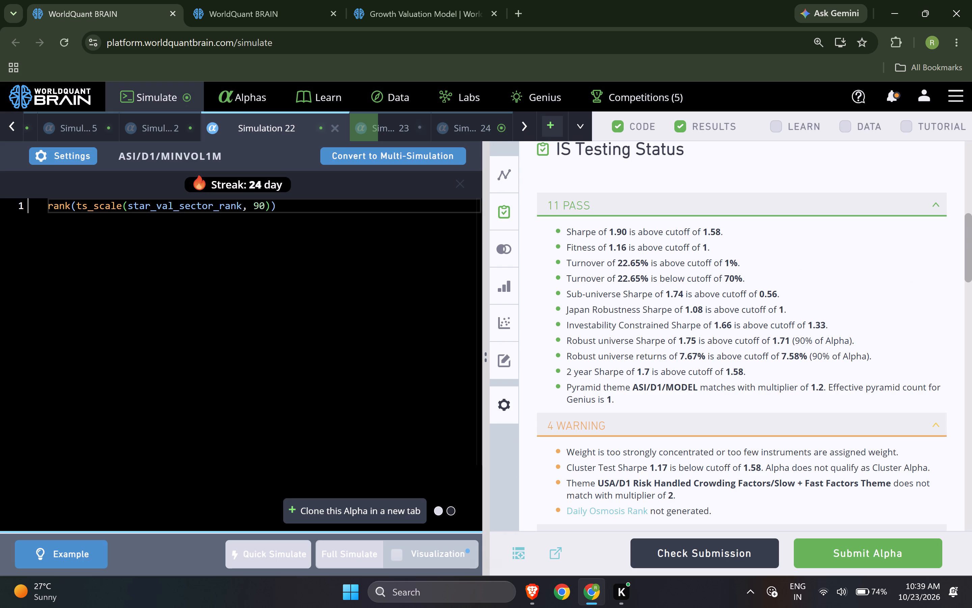
{"action": "left_click", "coordinate": [488, 123]}
{"action": "left_click", "coordinate": [623, 221]}
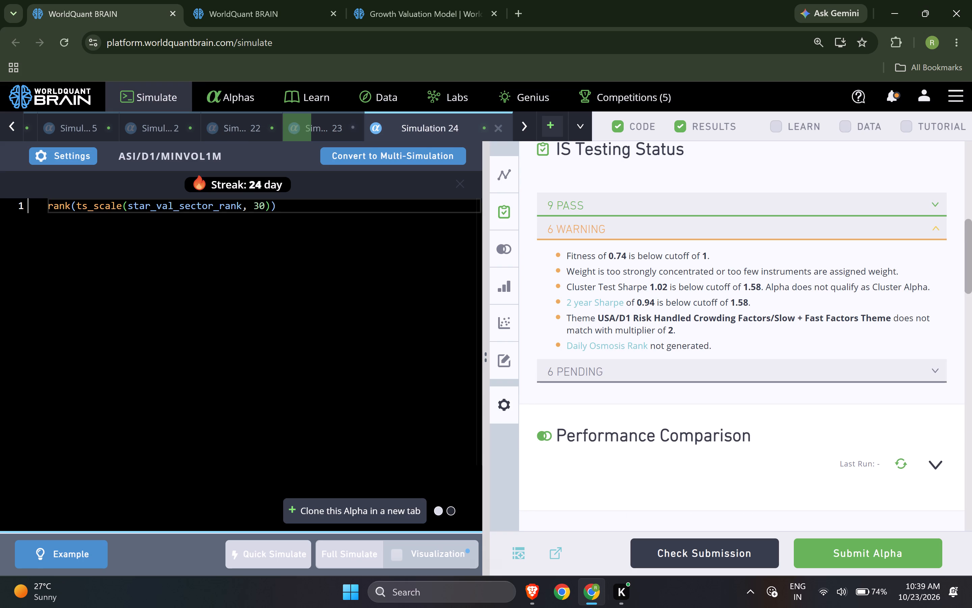
{"action": "left_click", "coordinate": [580, 202]}
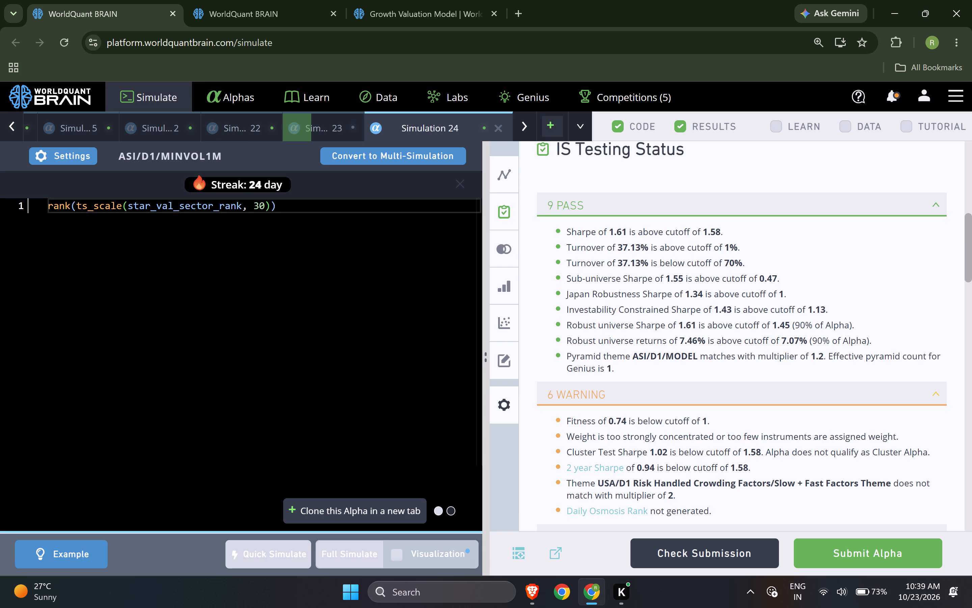
{"action": "left_click", "coordinate": [254, 125]}
{"action": "left_click", "coordinate": [601, 206]}
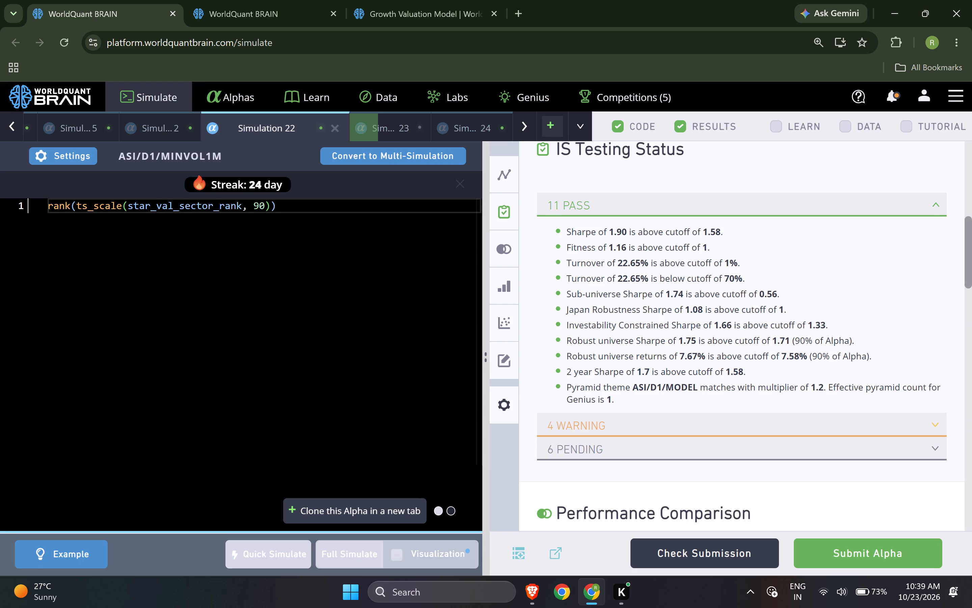
Insert the Power Pool Alpha template into the description of Simulation 22's 90-day ts_scale alpha.
{"action": "left_click_drag", "start_coordinate": [971, 261], "coordinate": [971, 579]}
{"action": "left_click", "coordinate": [809, 356]}
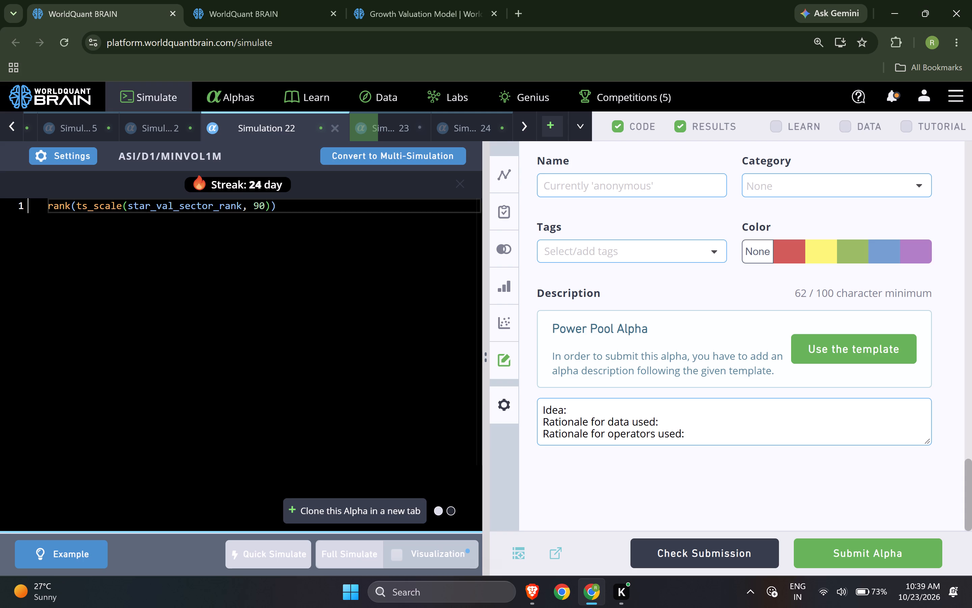
Fill the Idea, Rationale for data used and Rationale for operators used sections with the copied Power Pool Alpha instruction sentence.
{"action": "left_click_drag", "start_coordinate": [774, 372], "coordinate": [550, 358]}
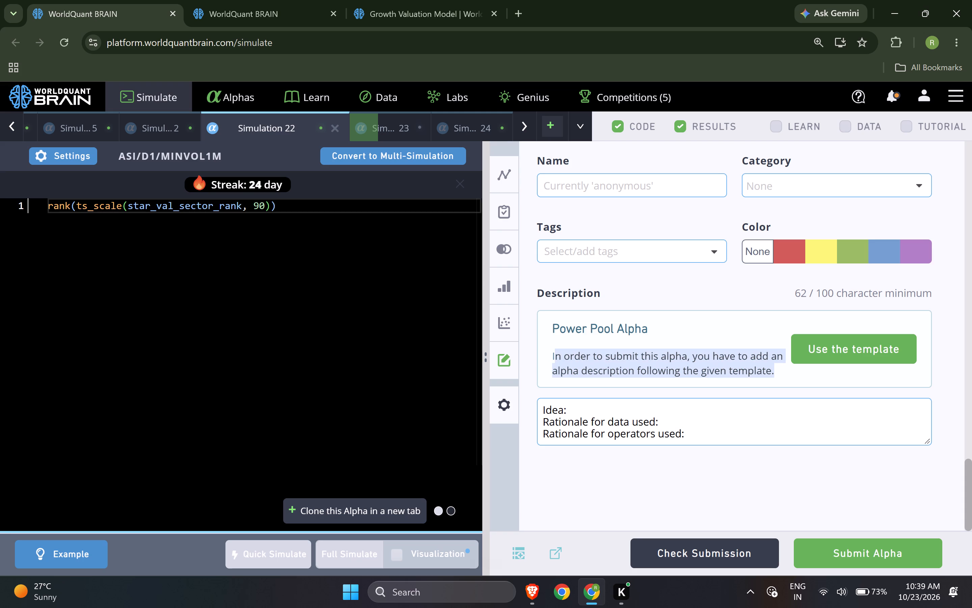
{"action": "key", "text": "ctrl+c"}
{"action": "left_click", "coordinate": [728, 414]}
{"action": "key", "text": "ctrl+v"}
{"action": "left_click", "coordinate": [731, 430]}
{"action": "key", "text": "ctrl+v"}
{"action": "scroll", "coordinate": [731, 430], "scroll_direction": "down", "scroll_amount": 1}
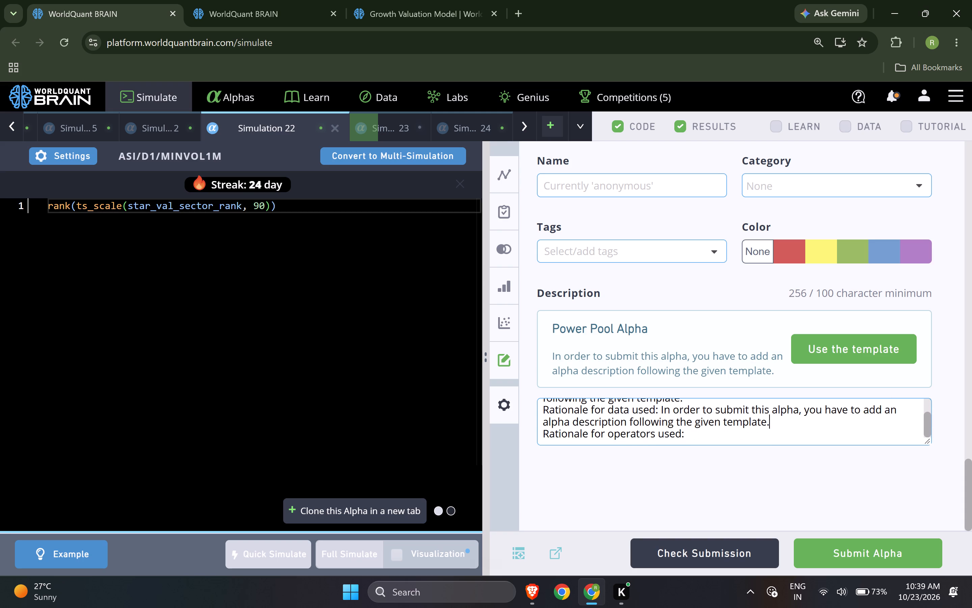
{"action": "left_click", "coordinate": [730, 432]}
{"action": "key", "text": "ctrl+v"}
Run the submission check on Simulation 22's 90-day ts_scale alpha and examine its passed tests and warnings.
{"action": "scroll", "coordinate": [759, 460], "scroll_direction": "up", "scroll_amount": 2}
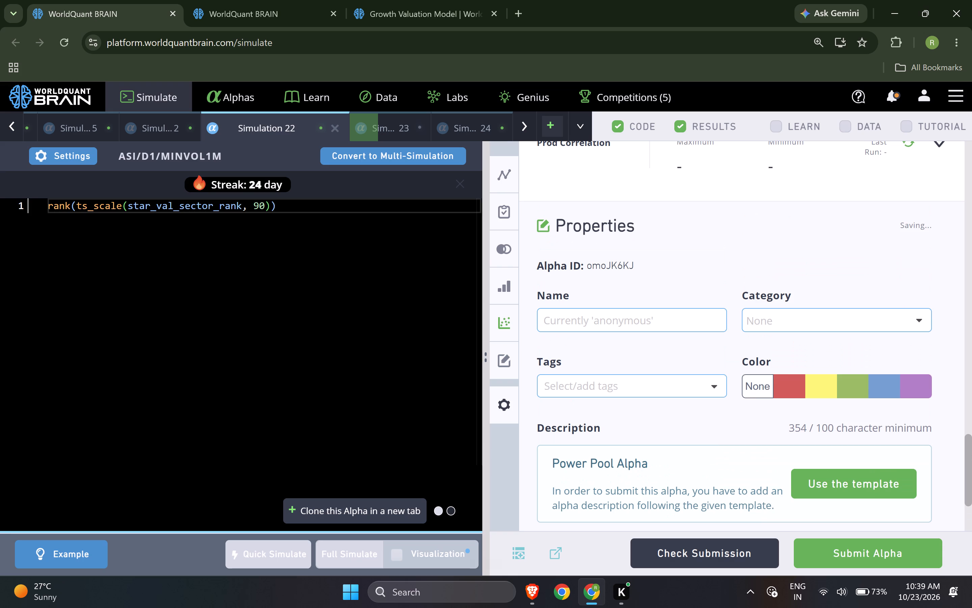
{"action": "left_click", "coordinate": [727, 548]}
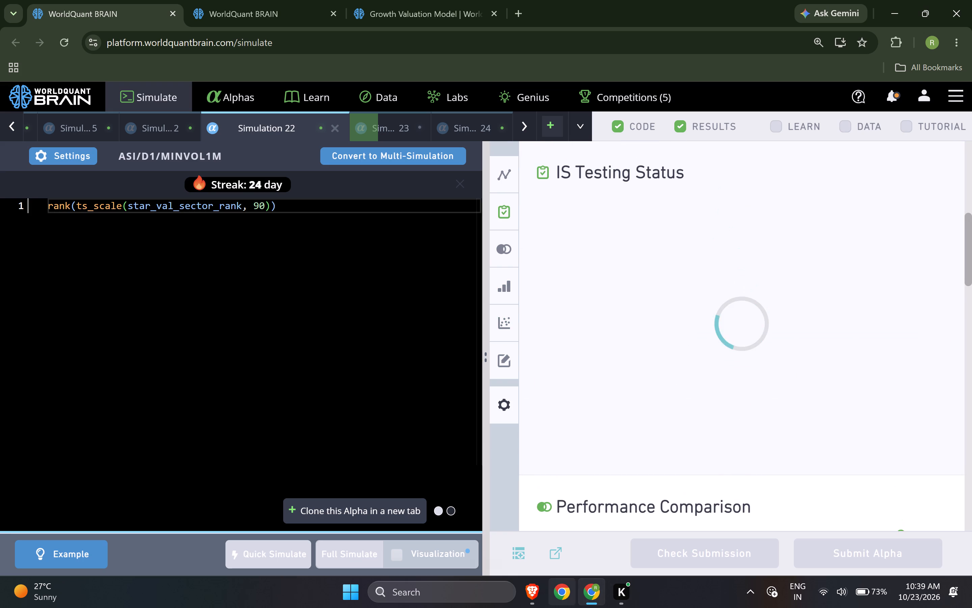
{"action": "left_click", "coordinate": [528, 593]}
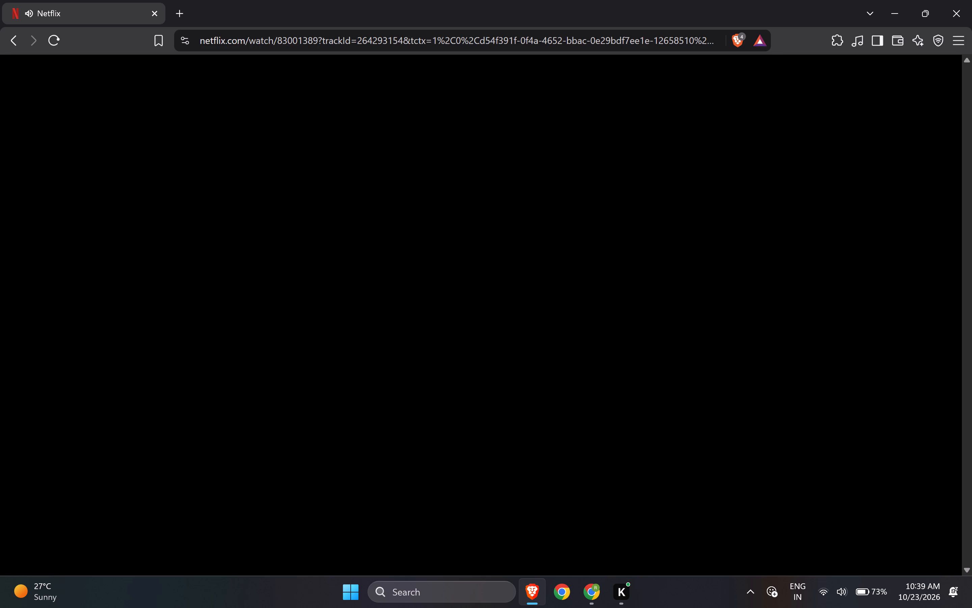
{"action": "left_click", "coordinate": [528, 593]}
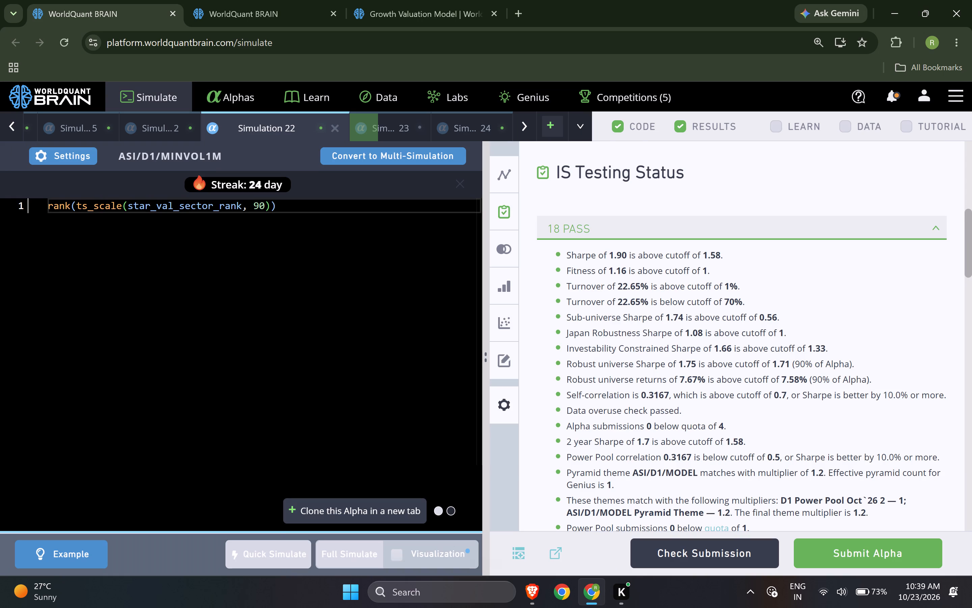
{"action": "scroll", "coordinate": [774, 403], "scroll_direction": "down", "scroll_amount": 3}
{"action": "left_click", "coordinate": [752, 374]}
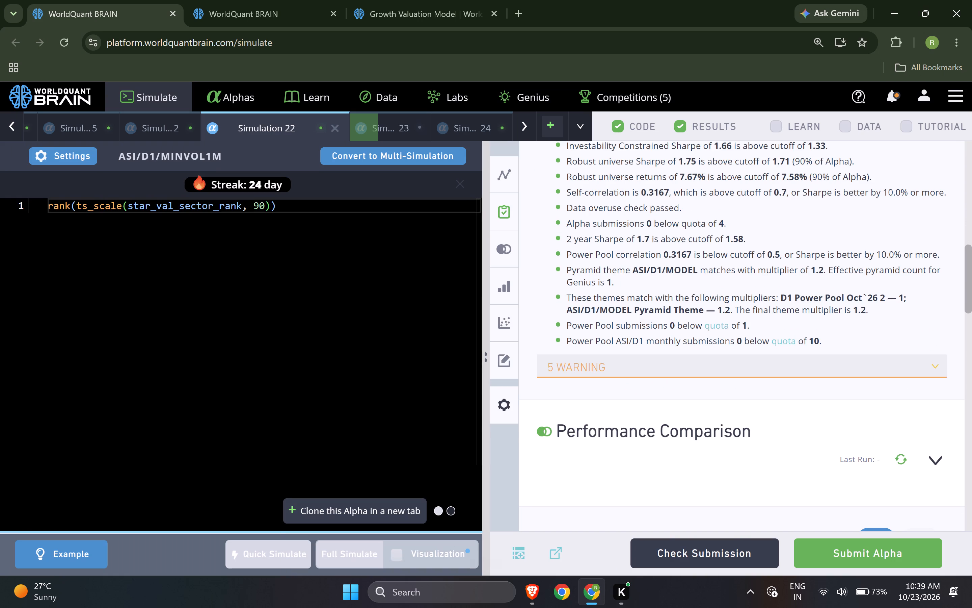
Submit Simulation 22's 90-day ts_scale alpha and review its IS Testing Status.
{"action": "left_click", "coordinate": [835, 568]}
{"action": "left_click", "coordinate": [833, 560]}
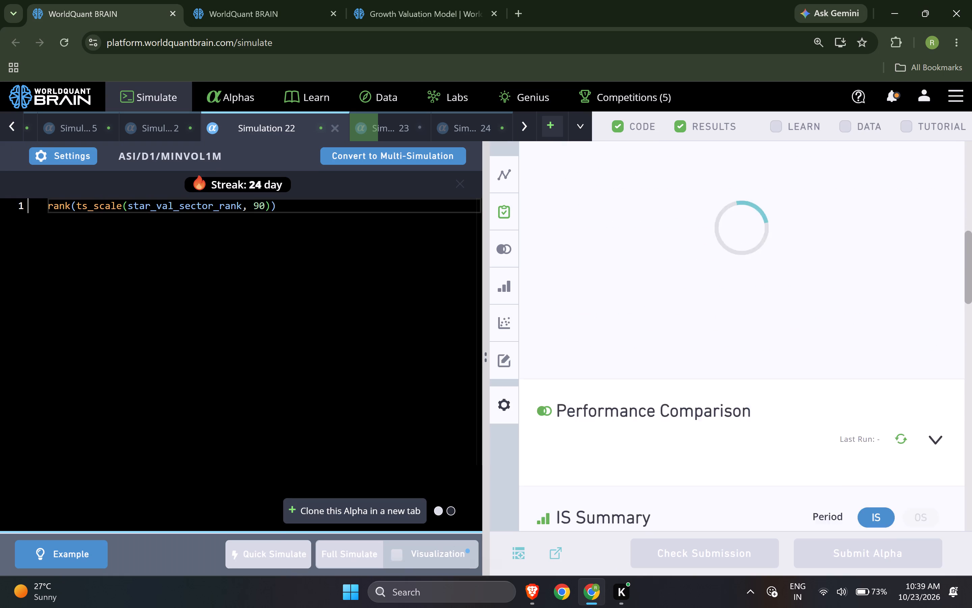
{"action": "left_click", "coordinate": [532, 600]}
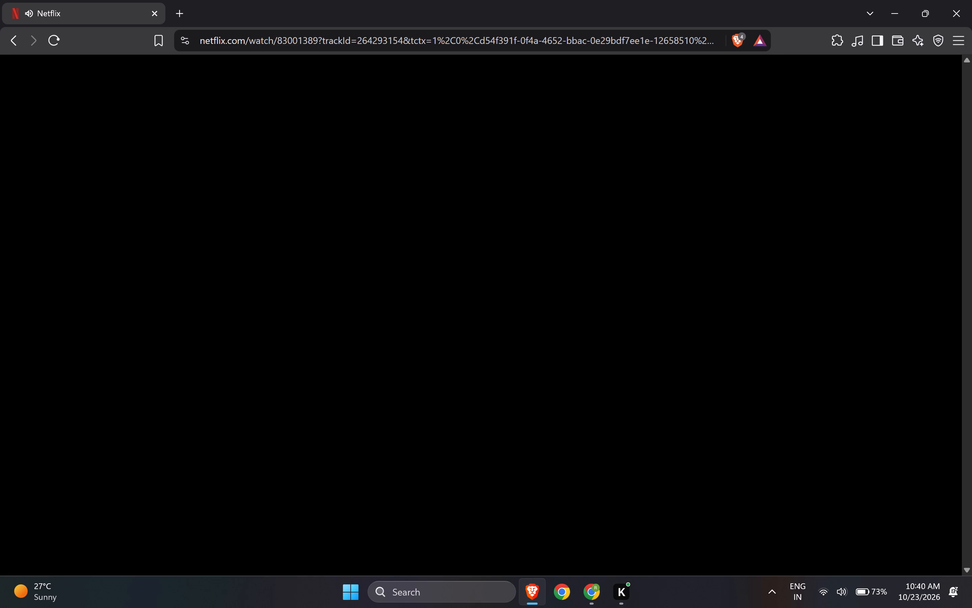
{"action": "left_click", "coordinate": [591, 590]}
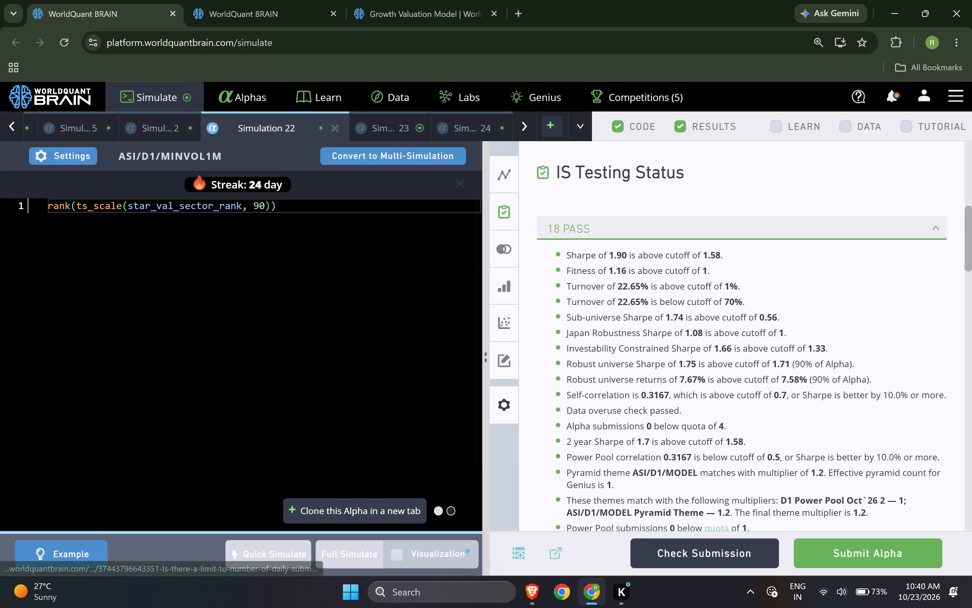
{"action": "scroll", "coordinate": [728, 472], "scroll_direction": "down", "scroll_amount": 2}
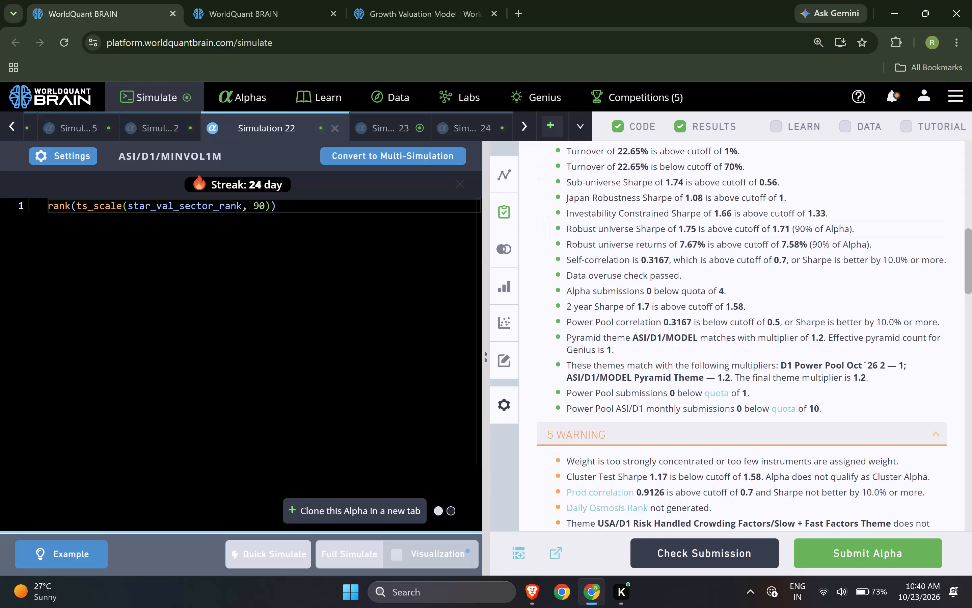
Examine the IS test warnings and passed tests of Simulation 23's 60-day ts_scale alpha.
{"action": "left_click", "coordinate": [418, 125]}
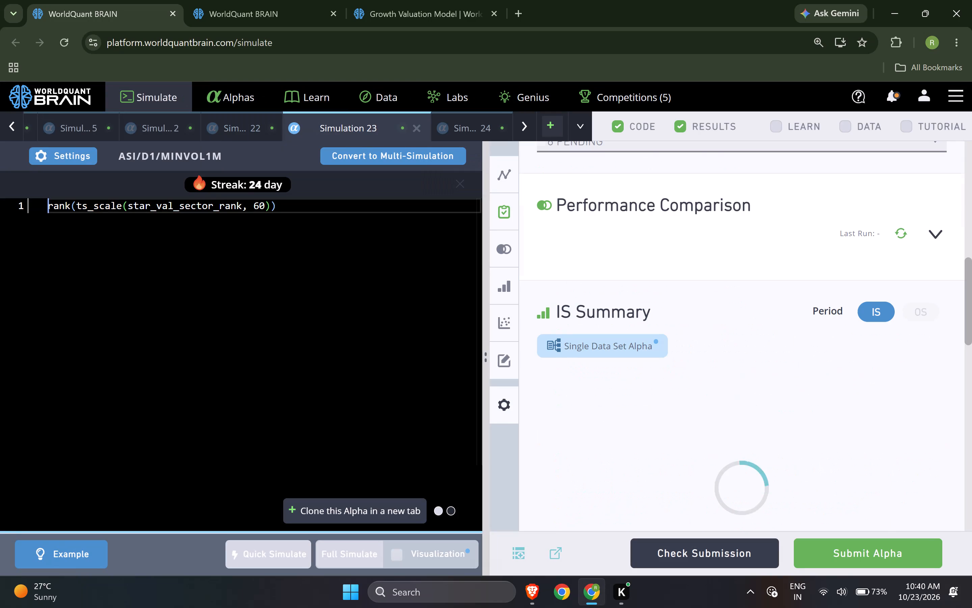
{"action": "scroll", "coordinate": [691, 442], "scroll_direction": "up", "scroll_amount": 3}
{"action": "scroll", "coordinate": [675, 398], "scroll_direction": "up", "scroll_amount": 1}
{"action": "left_click", "coordinate": [675, 379]}
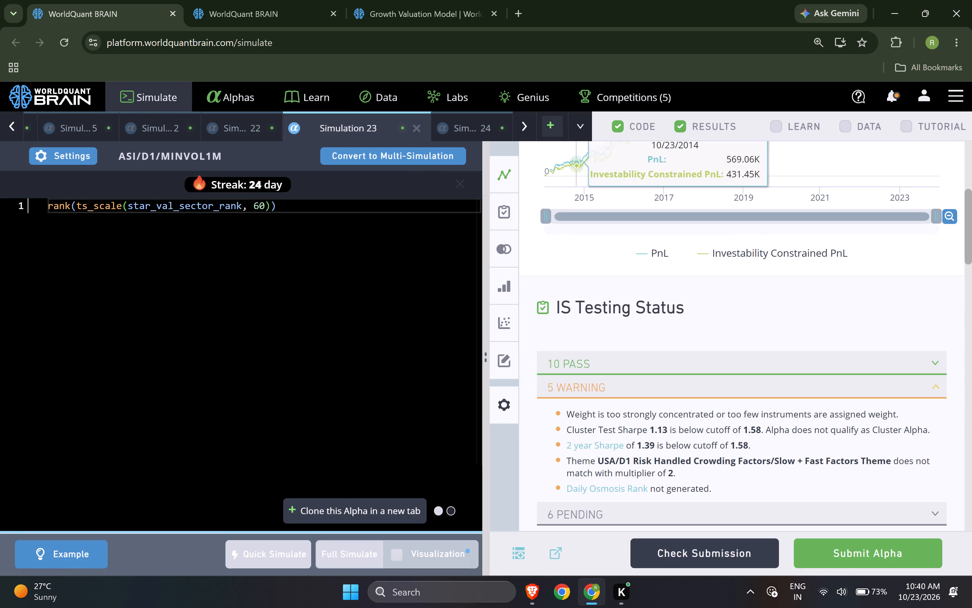
{"action": "left_click", "coordinate": [614, 363]}
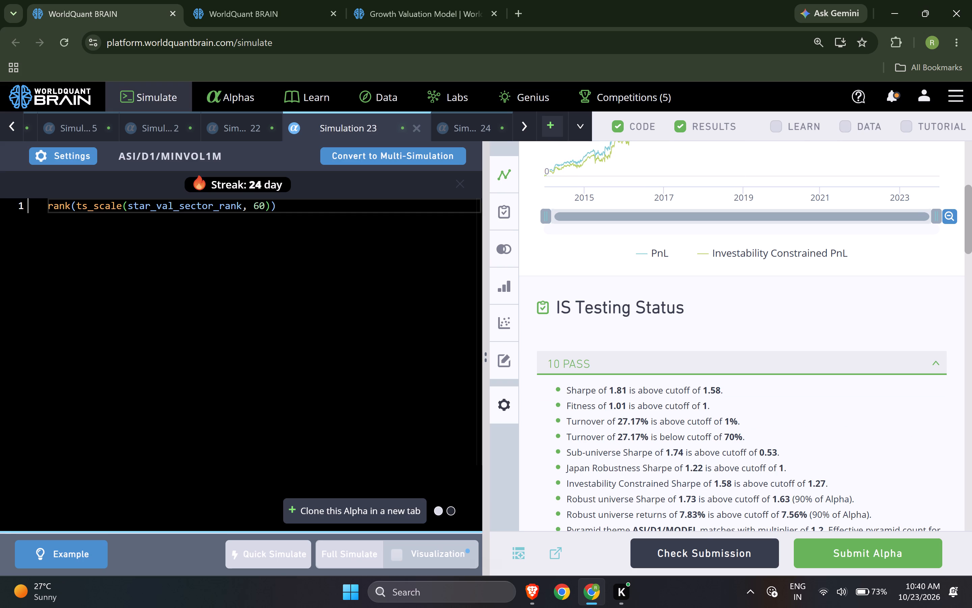
Close Simulations 24, 23 and 22.
{"action": "left_click", "coordinate": [568, 132]}
{"action": "left_click", "coordinate": [574, 324]}
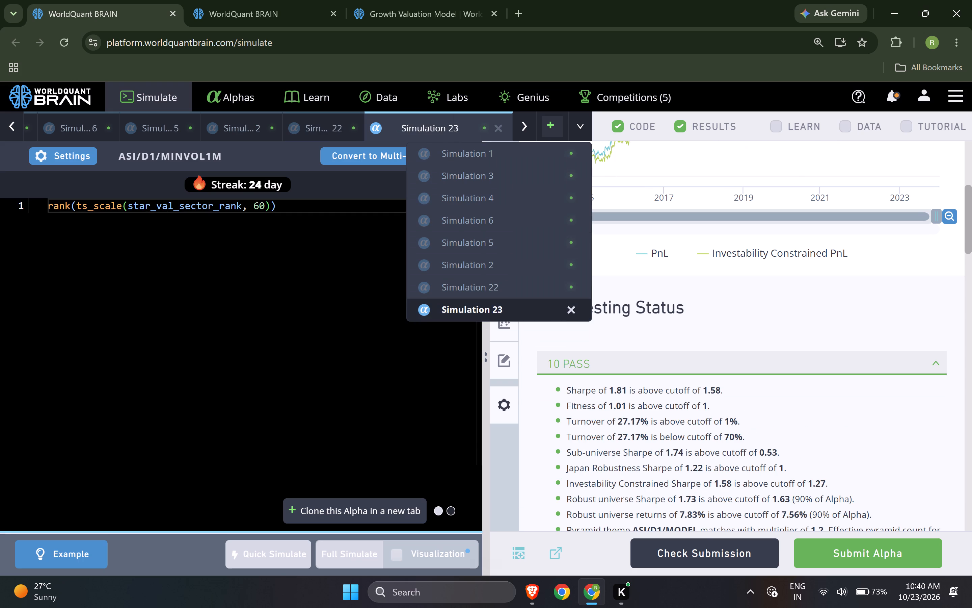
{"action": "left_click", "coordinate": [573, 313]}
{"action": "left_click", "coordinate": [574, 289]}
Copy the star_val_piv_ratio field name from the Growth Valuation Model data set's field table.
{"action": "left_click", "coordinate": [262, 0]}
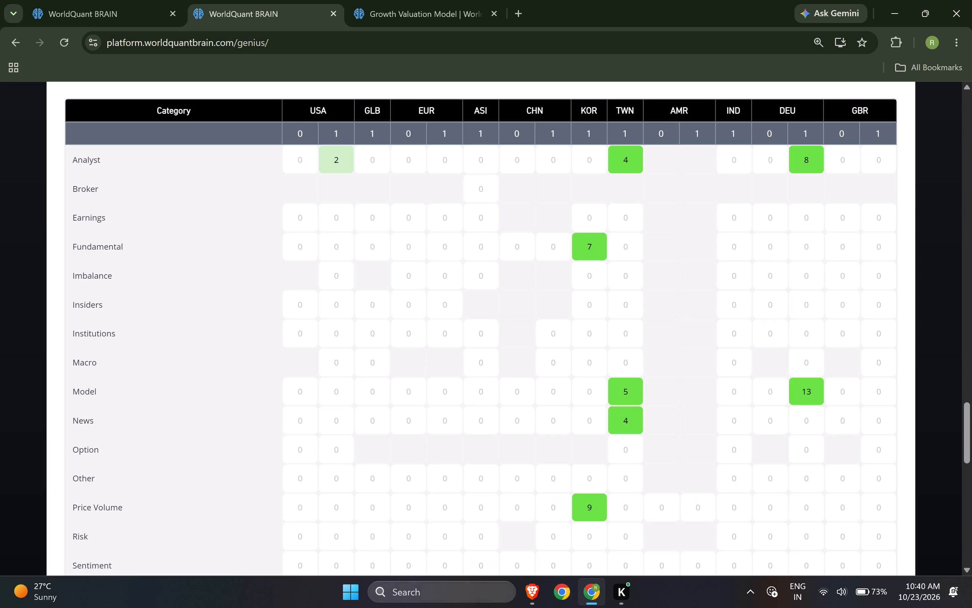
{"action": "left_click", "coordinate": [390, 0]}
{"action": "scroll", "coordinate": [83, 428], "scroll_direction": "down", "scroll_amount": 2}
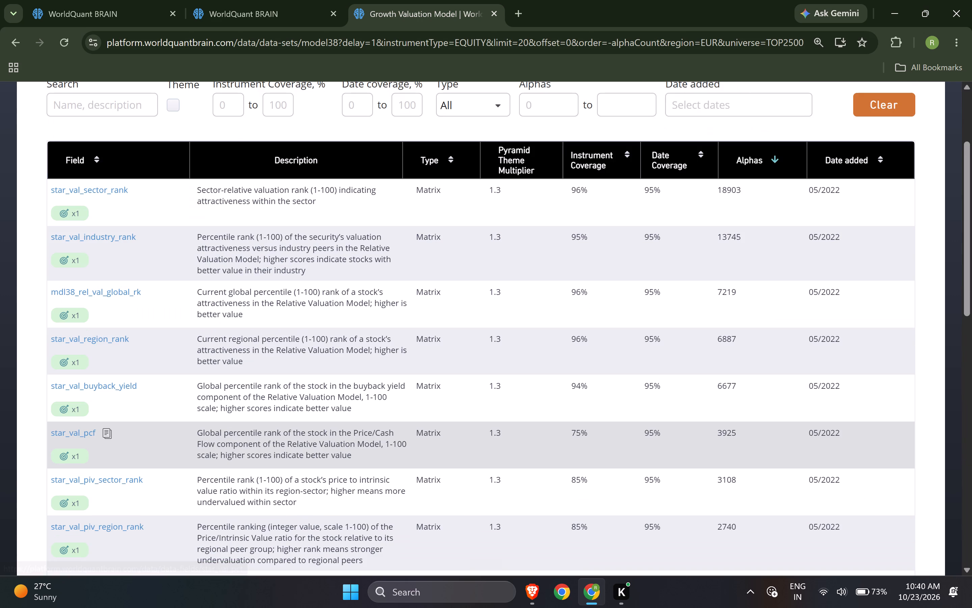
{"action": "scroll", "coordinate": [145, 396], "scroll_direction": "down", "scroll_amount": 2}
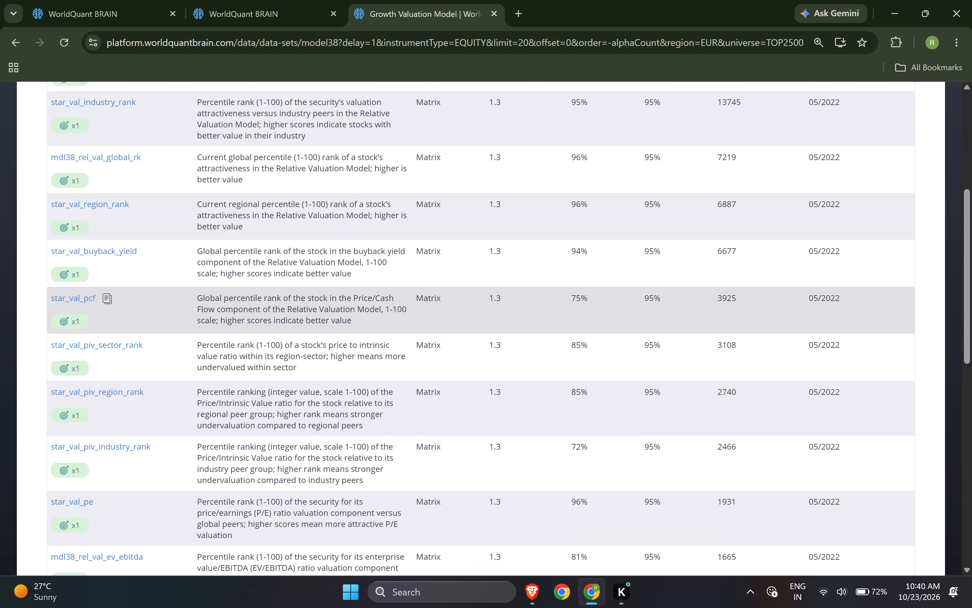
{"action": "scroll", "coordinate": [144, 402], "scroll_direction": "up", "scroll_amount": 3}
{"action": "scroll", "coordinate": [144, 403], "scroll_direction": "down", "scroll_amount": 6}
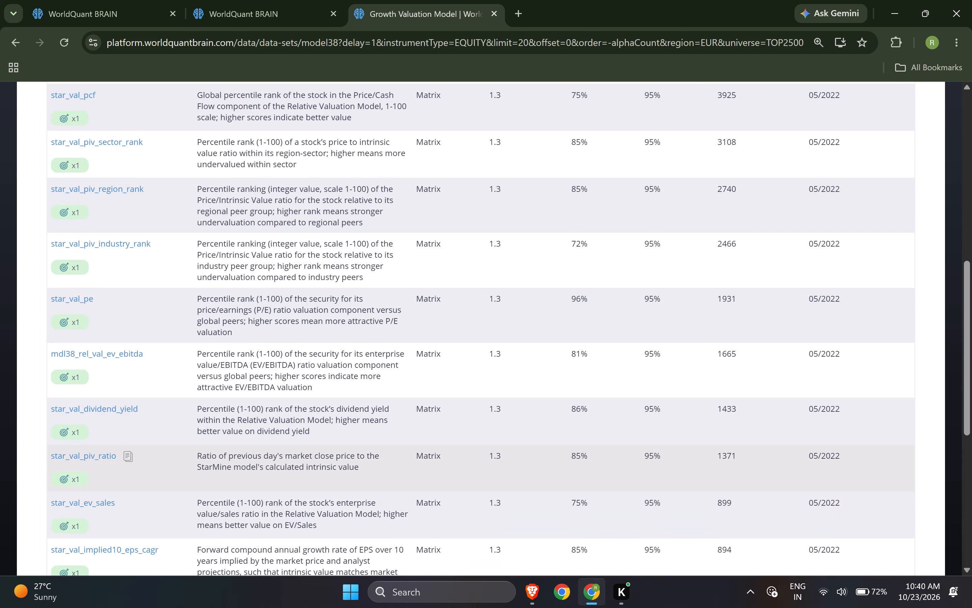
{"action": "left_click", "coordinate": [128, 459]}
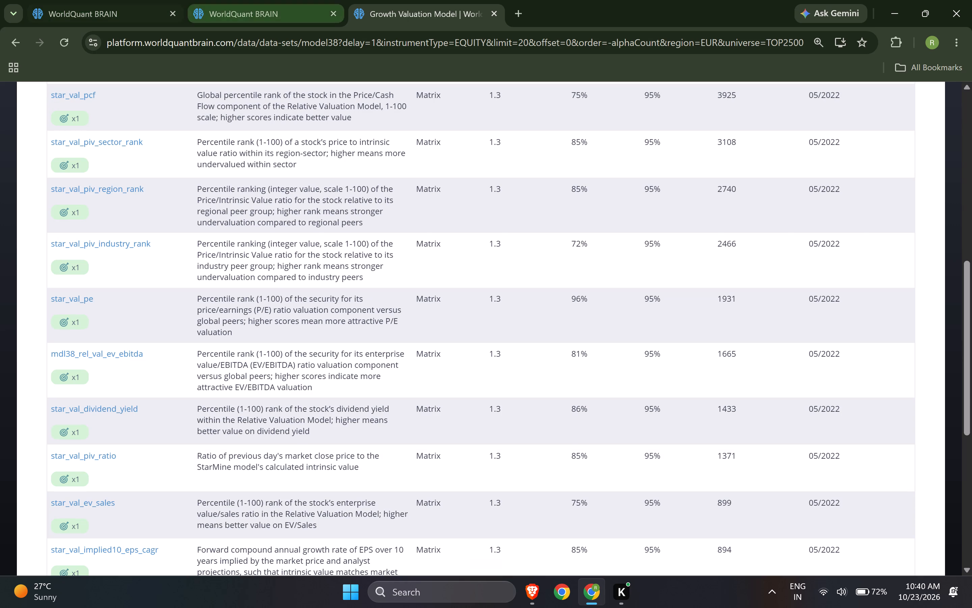
Replace the data field in Simulation 2's 120-day ts_scale expression with star_val_piv_ratio and run a full simulation.
{"action": "left_click", "coordinate": [212, 0]}
{"action": "left_click", "coordinate": [116, 0]}
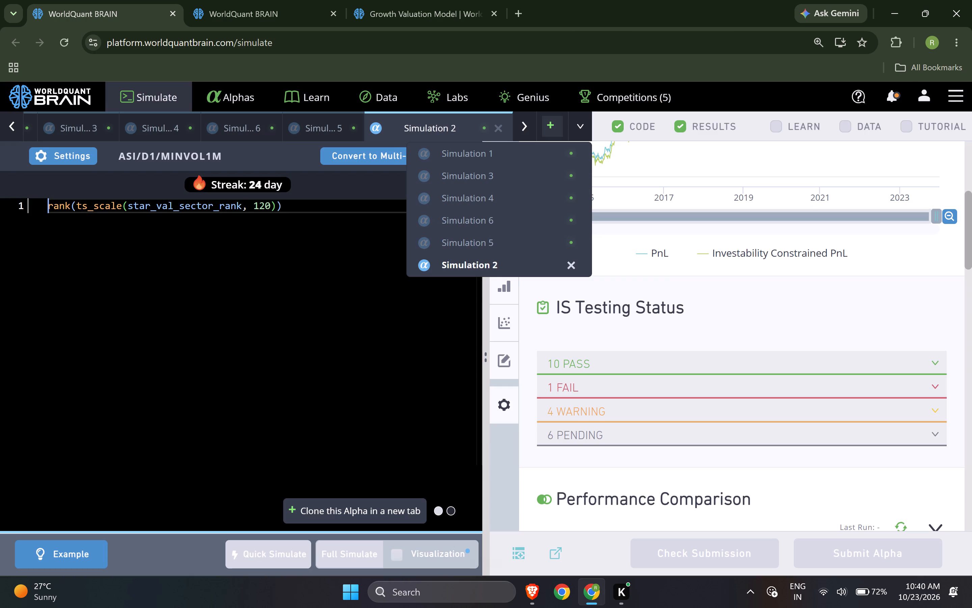
{"action": "double_click", "coordinate": [209, 204]}
{"action": "key", "text": "ctrl+v"}
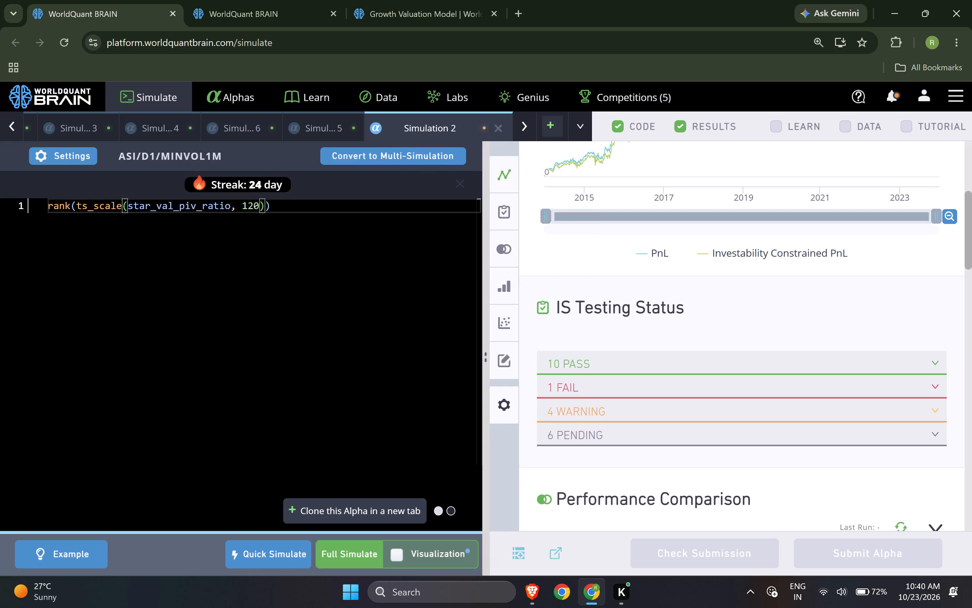
{"action": "left_click", "coordinate": [354, 548]}
Replace the data field in Simulation 5's 120-day ts_arg_min expression with star_val_piv_ratio and run a full simulation.
{"action": "left_click", "coordinate": [320, 132]}
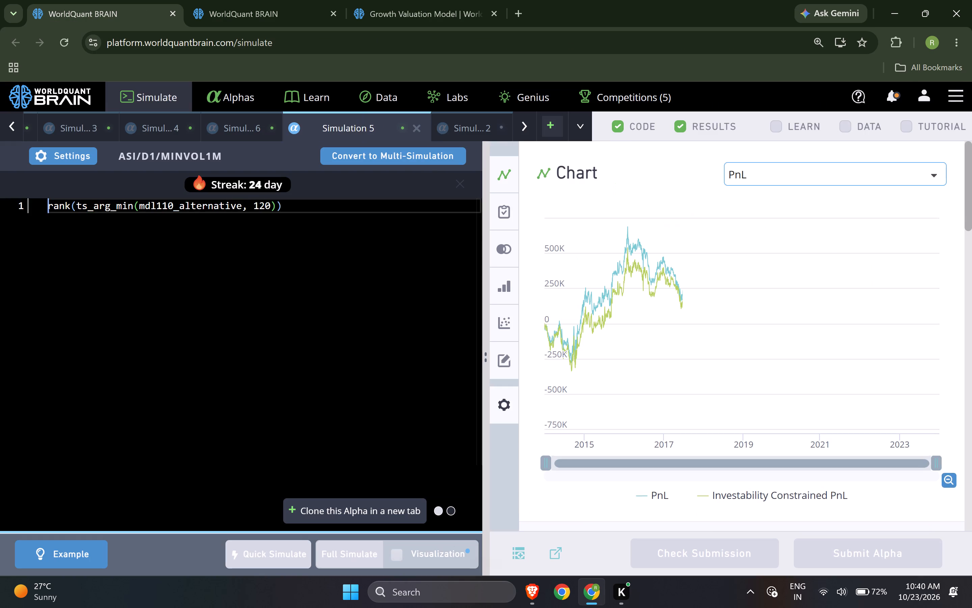
{"action": "double_click", "coordinate": [188, 205]}
{"action": "key", "text": "ctrl+v"}
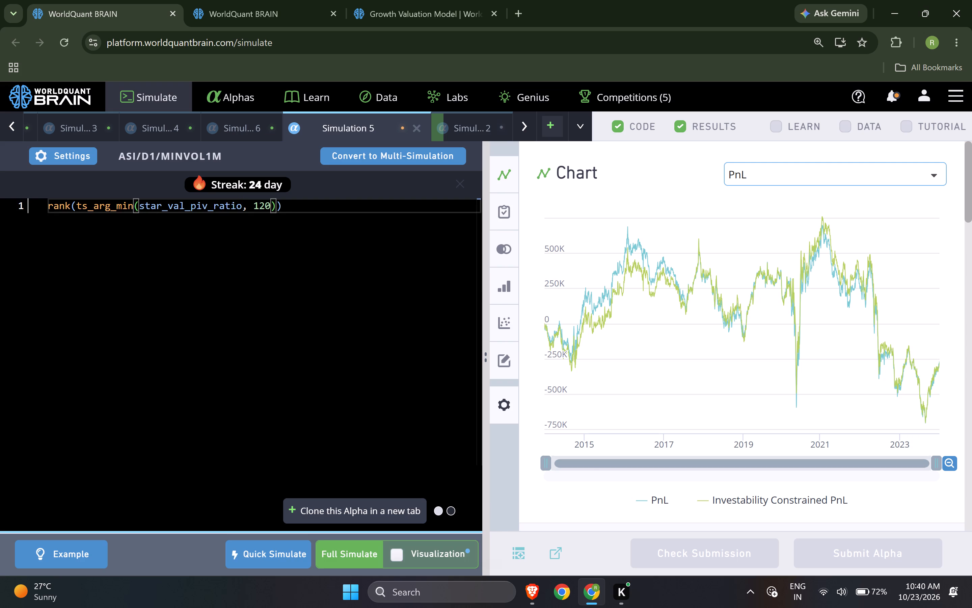
{"action": "left_click", "coordinate": [348, 556]}
Replace the data field in Simulation 6's 120-day ts_av_diff expression with star_val_piv_ratio and run a full simulation.
{"action": "left_click", "coordinate": [249, 115]}
{"action": "double_click", "coordinate": [177, 207]}
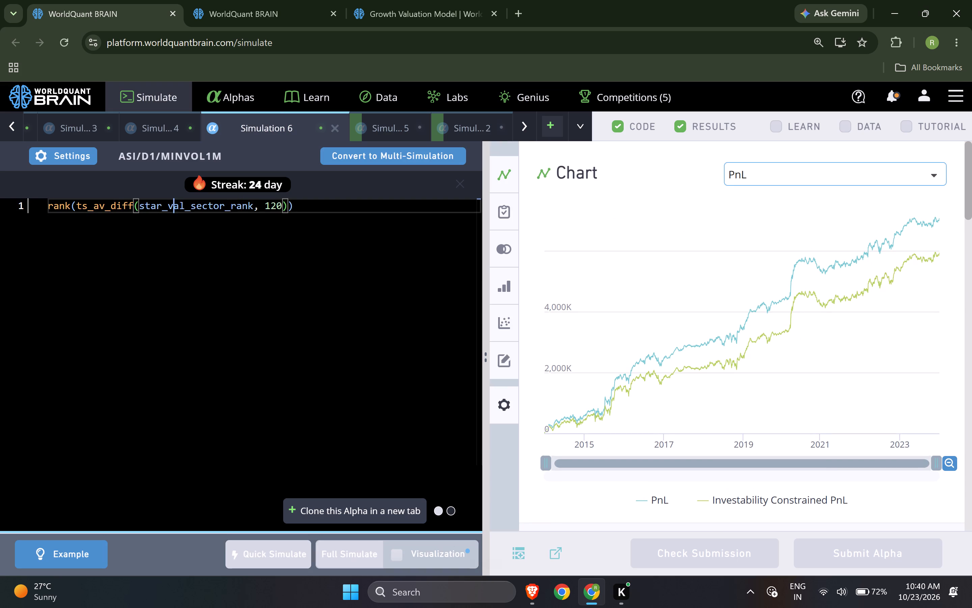
{"action": "double_click", "coordinate": [177, 208]}
{"action": "key", "text": "ctrl+v"}
{"action": "left_click", "coordinate": [351, 544]}
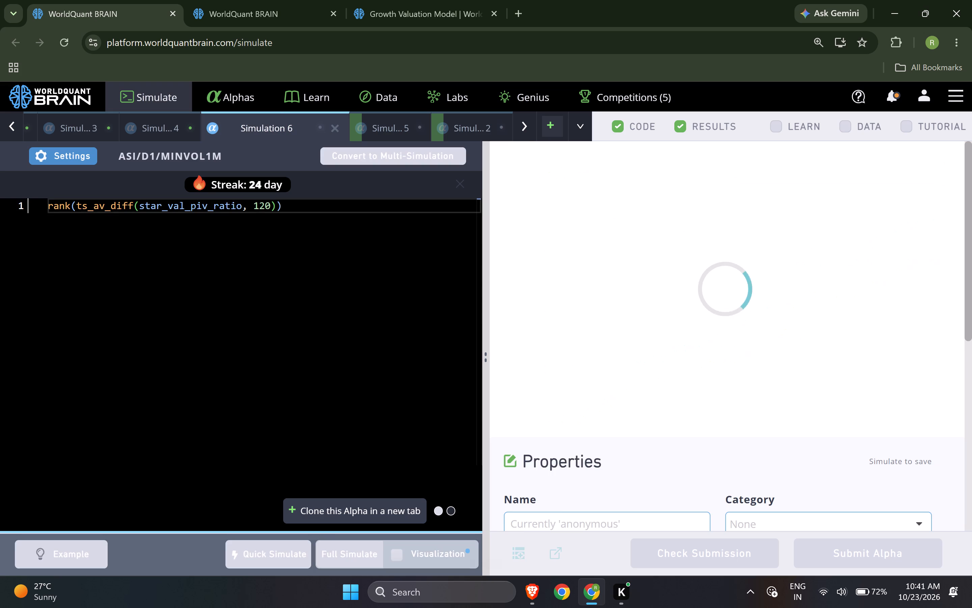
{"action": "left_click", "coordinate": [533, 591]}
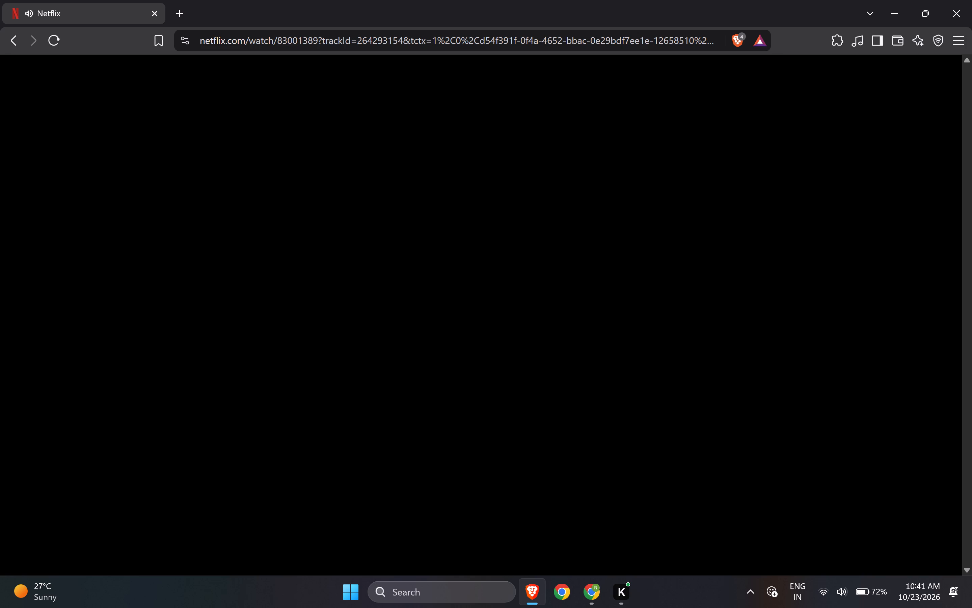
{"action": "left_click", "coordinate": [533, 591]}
Replace the data field in Simulation 4's 120-day ts_arg_max expression with star_val_piv_ratio and run a full simulation.
{"action": "left_click", "coordinate": [168, 129]}
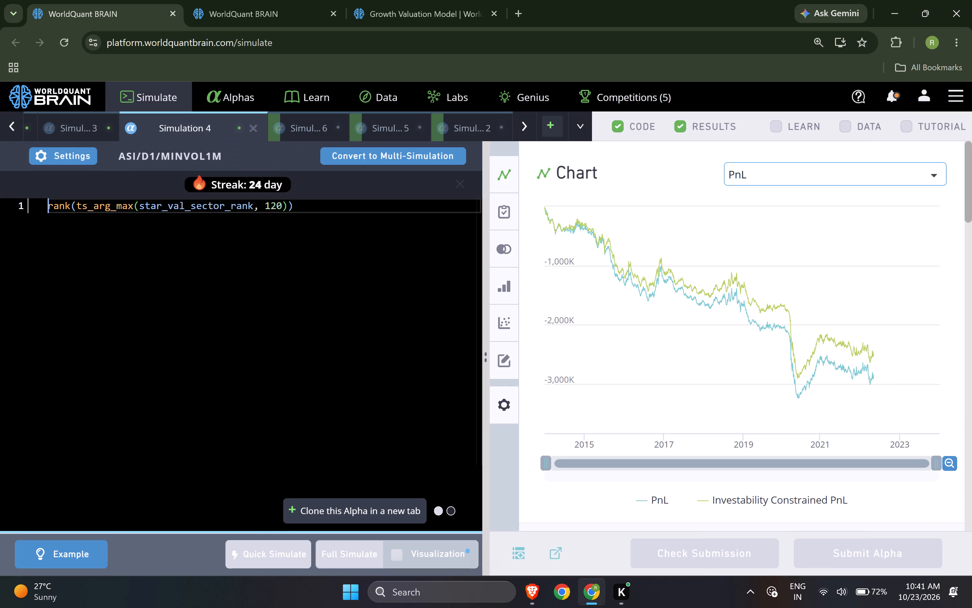
{"action": "double_click", "coordinate": [180, 209]}
{"action": "key", "text": "ctrl+v"}
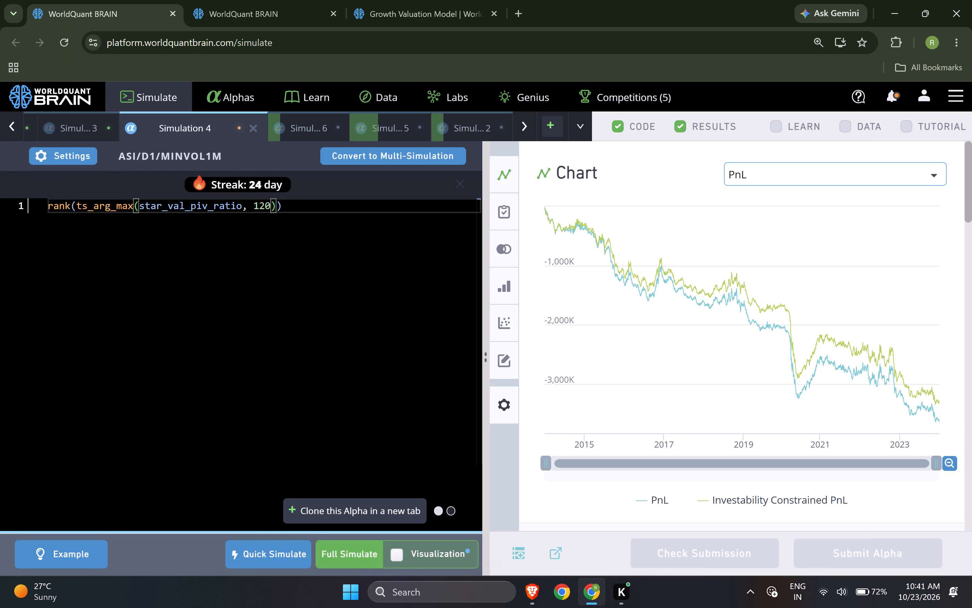
{"action": "left_click", "coordinate": [356, 544]}
Replace the data field in Simulation 3's 120-day ts_backfill expression with star_val_piv_ratio and run a full simulation.
{"action": "left_click", "coordinate": [97, 125]}
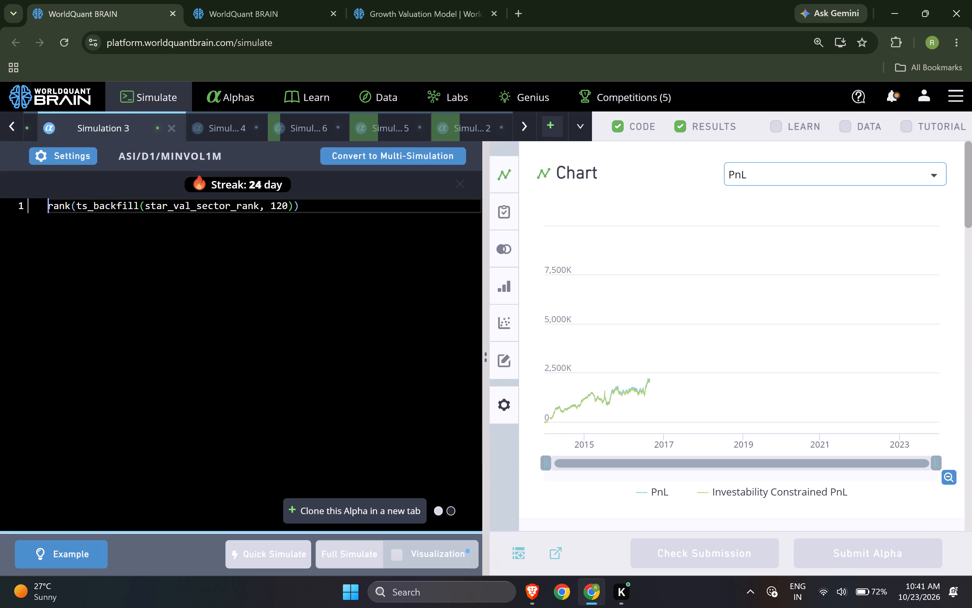
{"action": "double_click", "coordinate": [178, 209]}
{"action": "key", "text": "ctrl+v"}
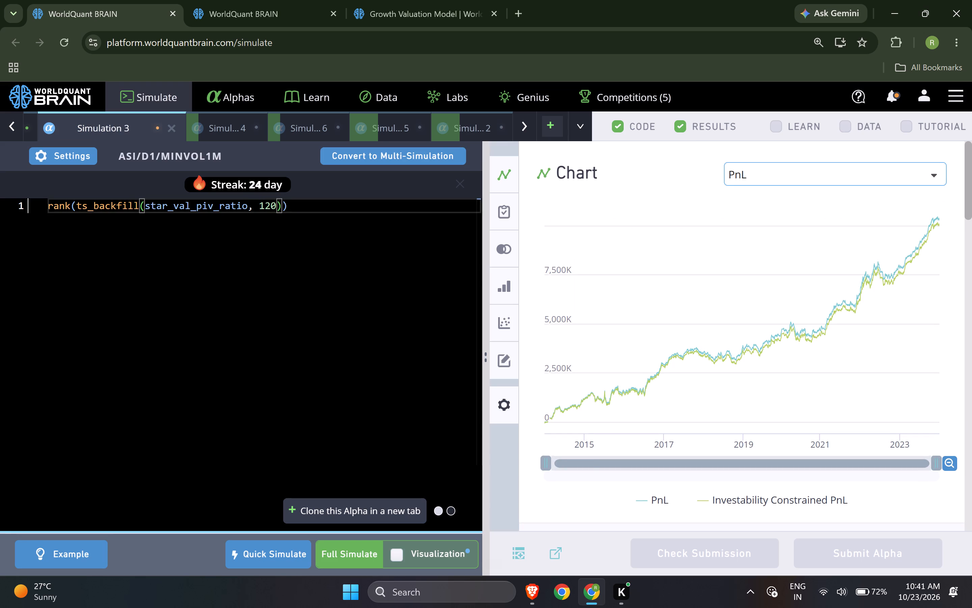
{"action": "left_click", "coordinate": [350, 562]}
Replace the data field in Simulation 1's 120-day ts_rank expression with star_val_piv_ratio and run a full simulation.
{"action": "left_click", "coordinate": [13, 128]}
{"action": "left_click", "coordinate": [87, 134]}
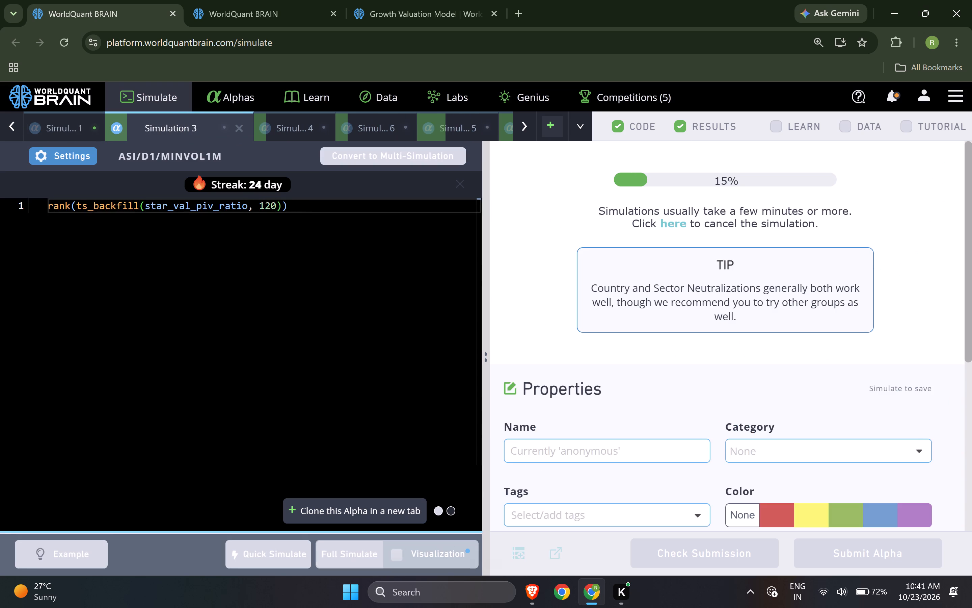
{"action": "double_click", "coordinate": [203, 207]}
{"action": "key", "text": "ctrl+v"}
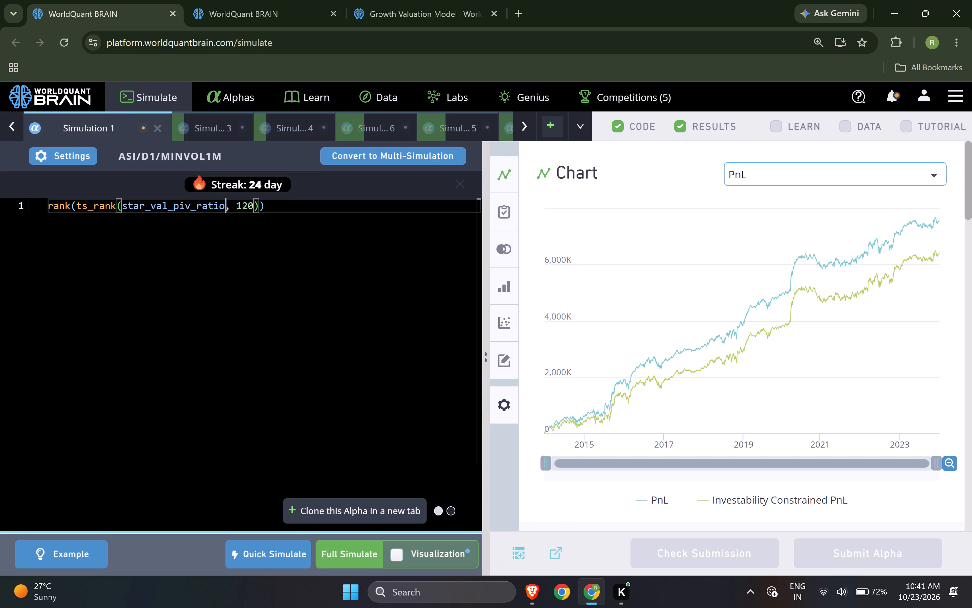
{"action": "left_click", "coordinate": [352, 550]}
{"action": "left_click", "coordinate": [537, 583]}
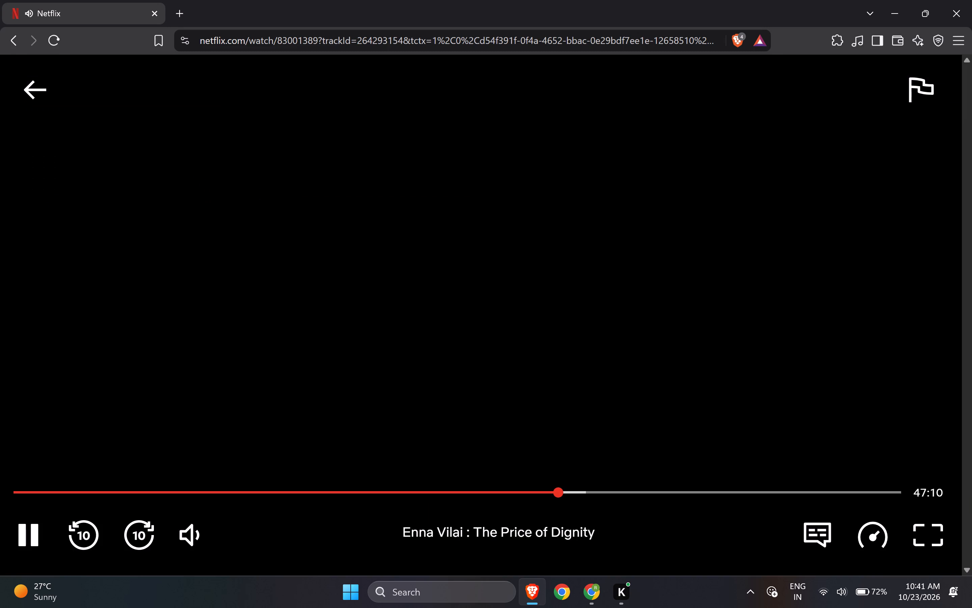
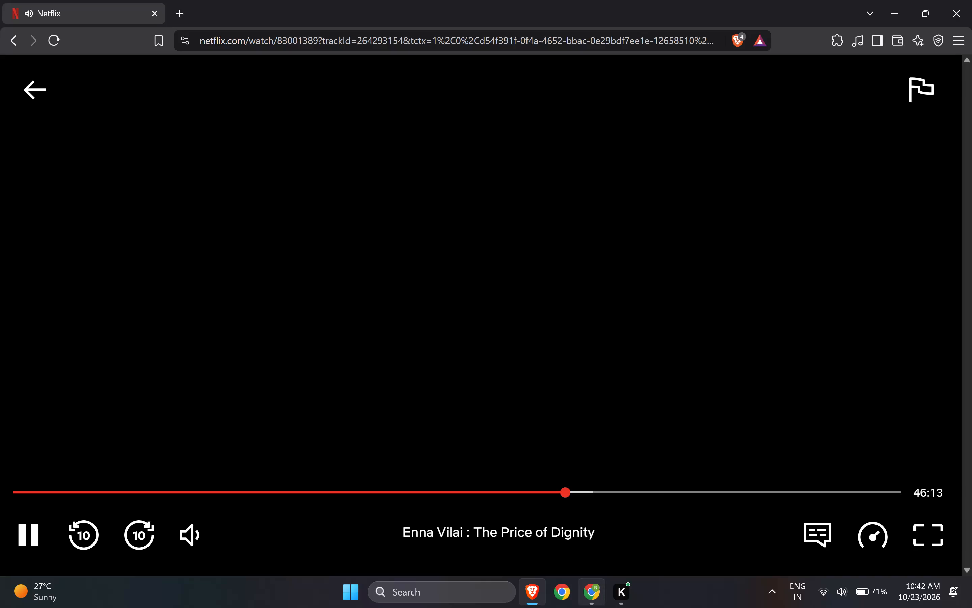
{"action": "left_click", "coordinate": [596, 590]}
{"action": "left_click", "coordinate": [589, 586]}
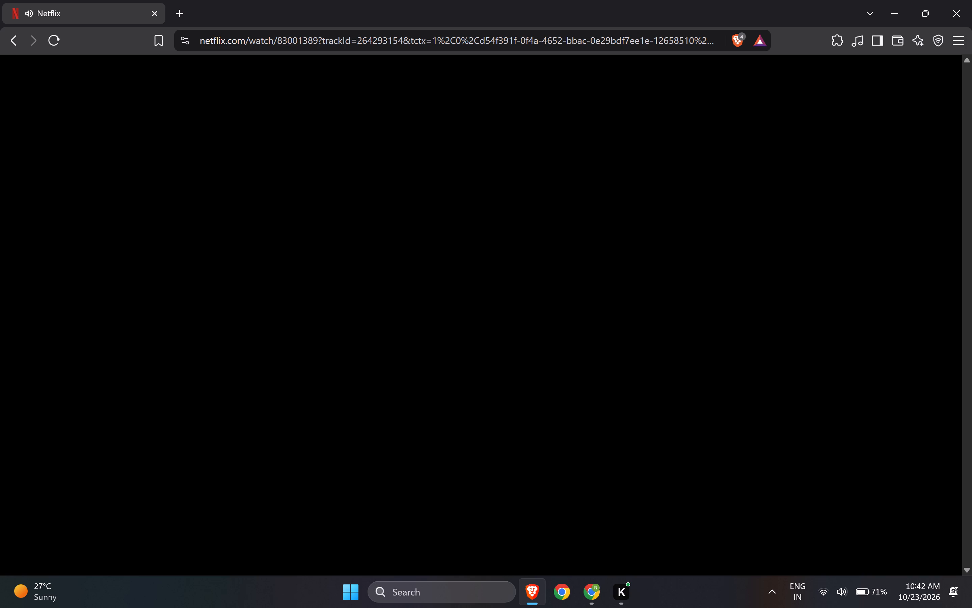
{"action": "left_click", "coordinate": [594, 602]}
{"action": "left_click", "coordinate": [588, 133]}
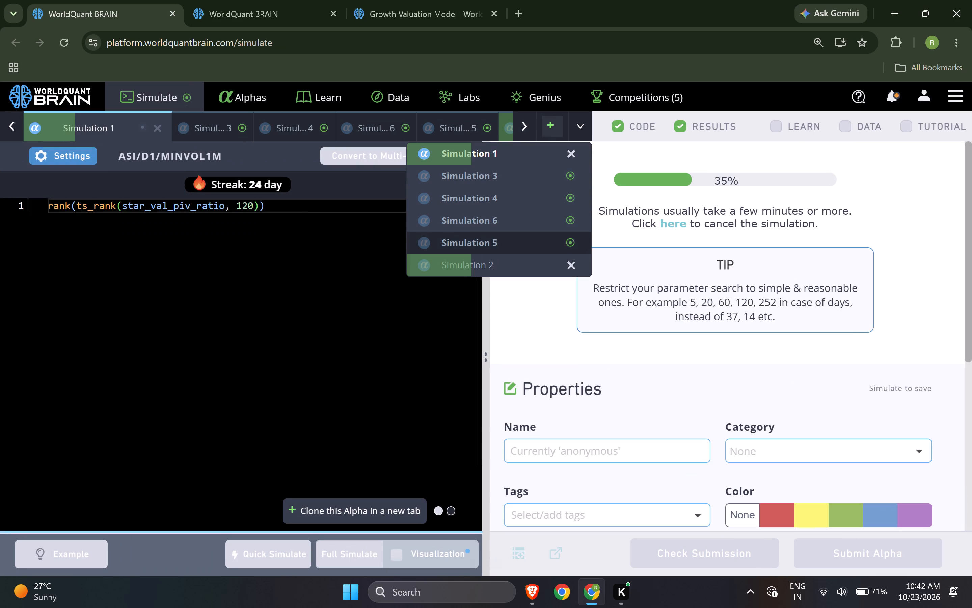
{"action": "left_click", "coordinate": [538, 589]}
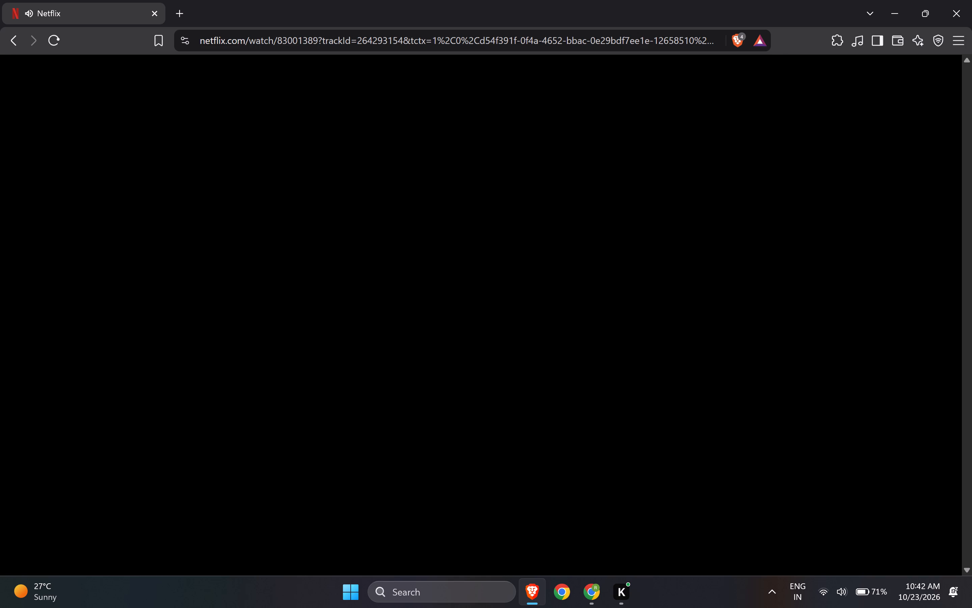
Switch back to BRAIN and review Simulation 5's IS summary and failed tests for the 120-day ts_arg_min expression.
{"action": "left_click", "coordinate": [529, 587]}
{"action": "left_click", "coordinate": [466, 248]}
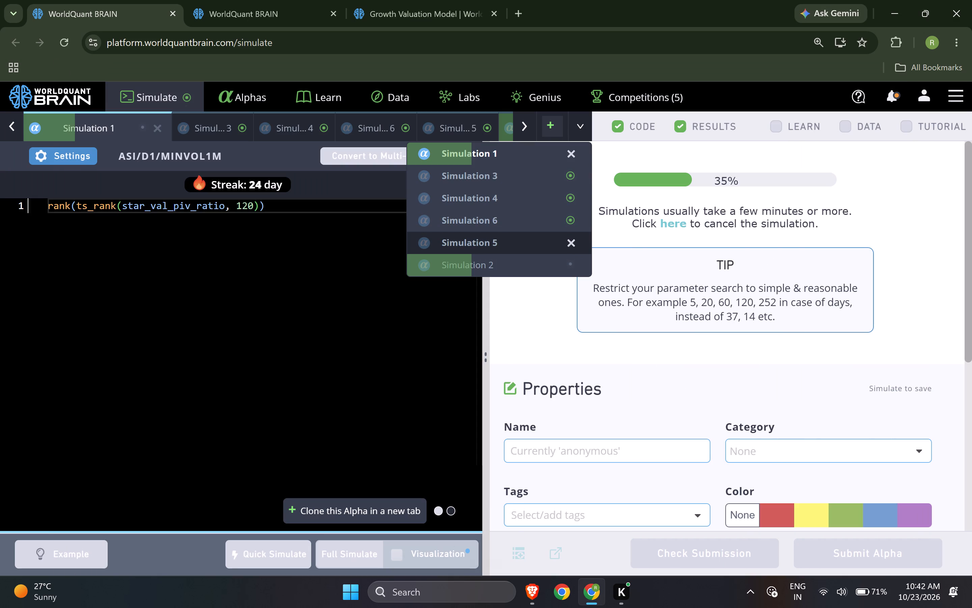
{"action": "left_click", "coordinate": [420, 367]}
{"action": "scroll", "coordinate": [684, 360], "scroll_direction": "down", "scroll_amount": 3}
{"action": "scroll", "coordinate": [684, 360], "scroll_direction": "up", "scroll_amount": 1}
{"action": "scroll", "coordinate": [684, 360], "scroll_direction": "down", "scroll_amount": 4}
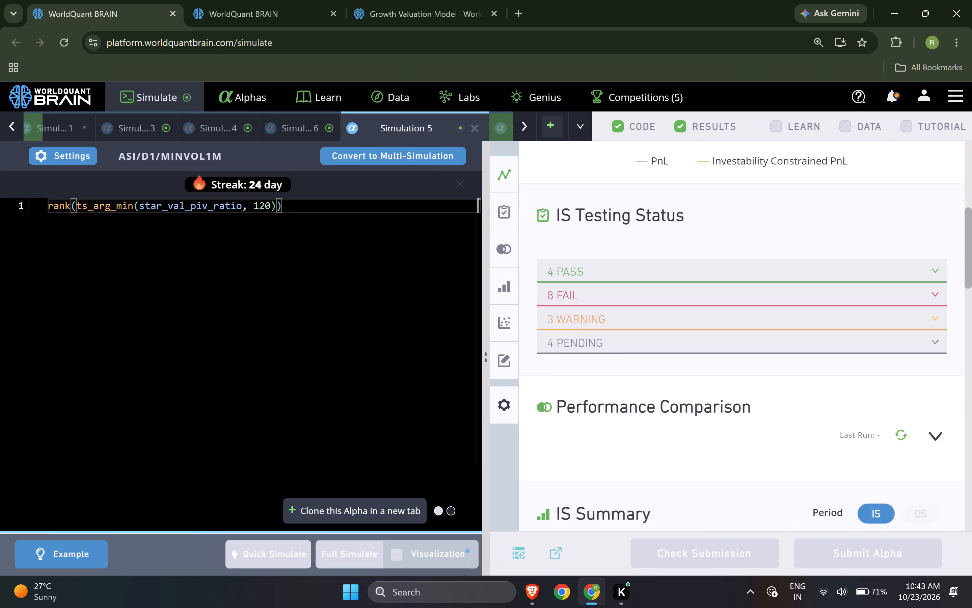
{"action": "scroll", "coordinate": [691, 360], "scroll_direction": "down", "scroll_amount": 3}
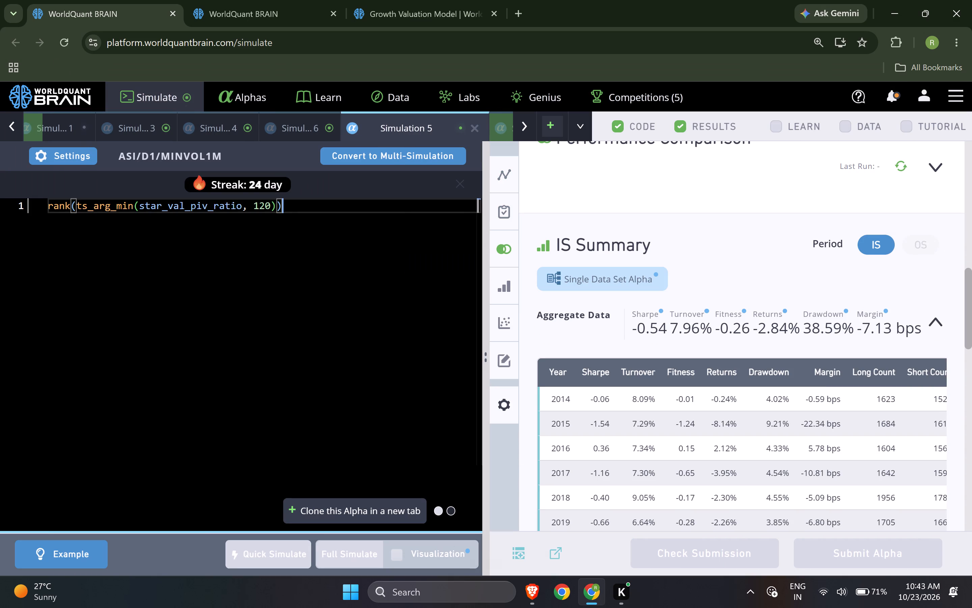
{"action": "scroll", "coordinate": [776, 342], "scroll_direction": "down", "scroll_amount": 1}
{"action": "scroll", "coordinate": [721, 359], "scroll_direction": "up", "scroll_amount": 4}
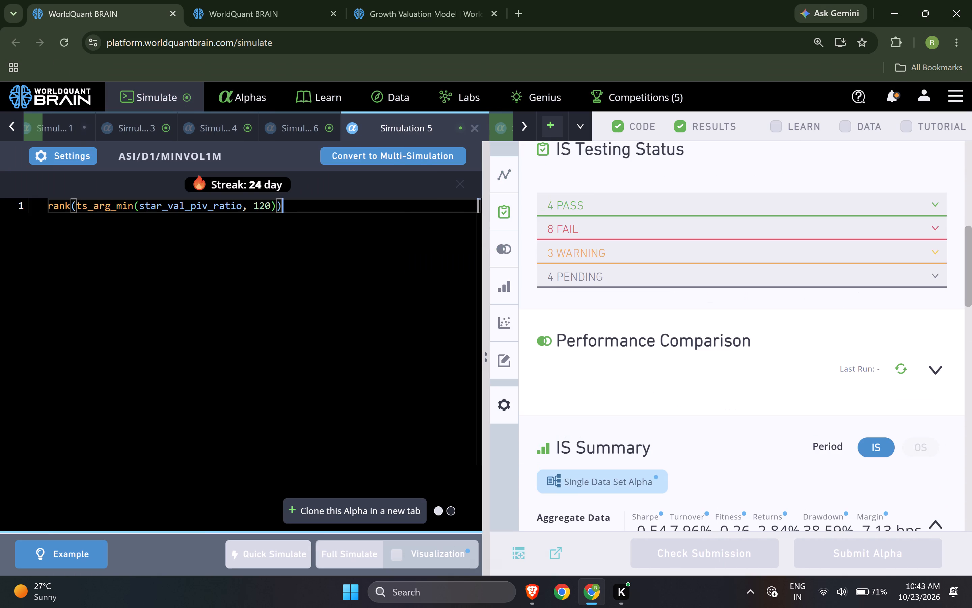
{"action": "left_click", "coordinate": [711, 227]}
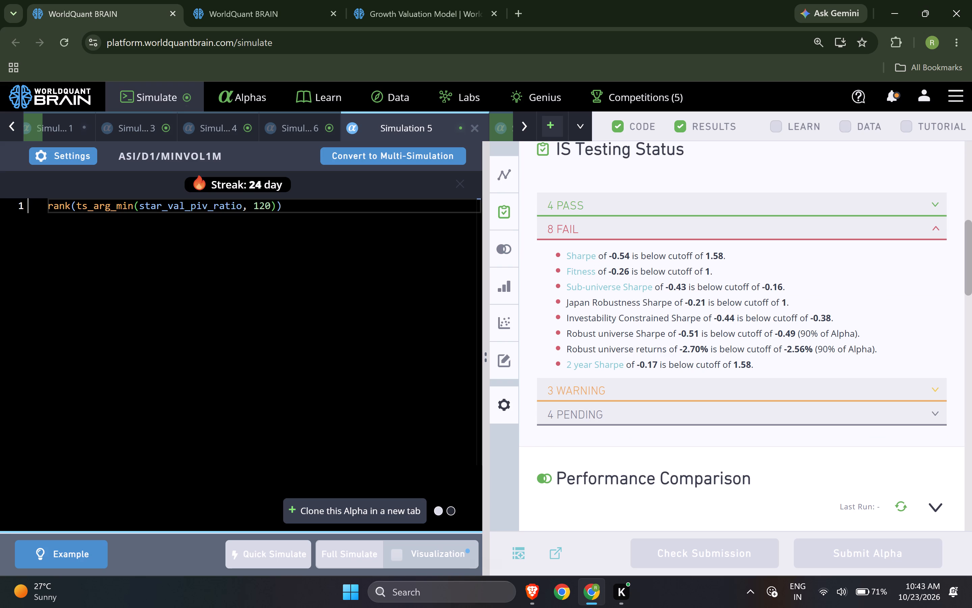
Examine the failed IS tests of Simulations 6, 4, 3 and 1.
{"action": "left_click", "coordinate": [320, 129]}
{"action": "left_click", "coordinate": [576, 233]}
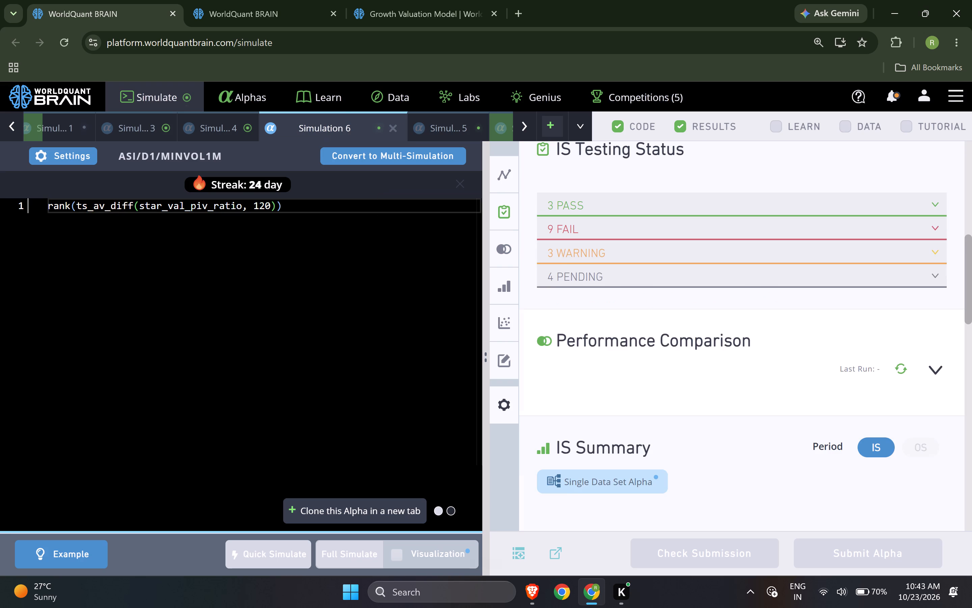
{"action": "left_click", "coordinate": [236, 126]}
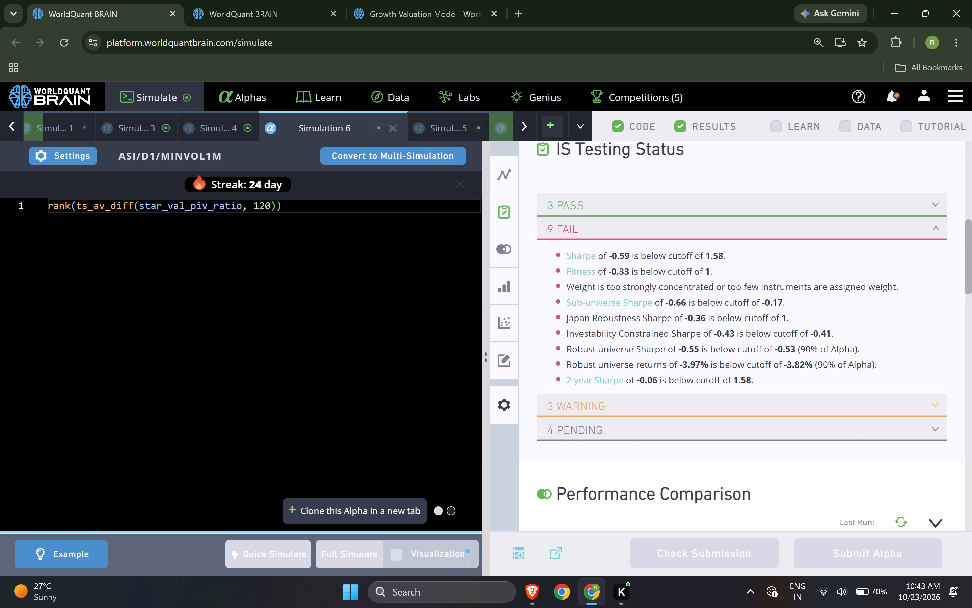
{"action": "left_click", "coordinate": [597, 231]}
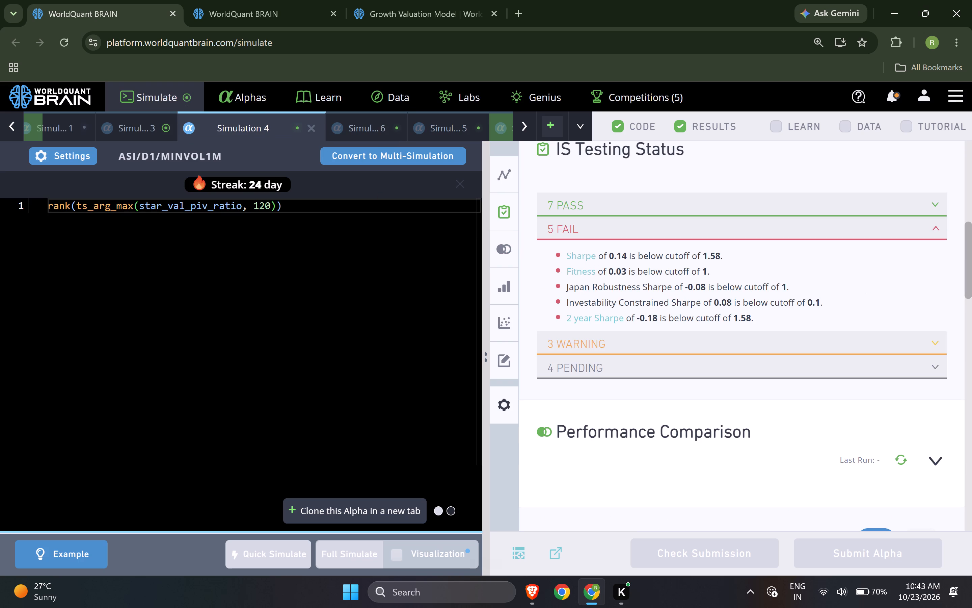
{"action": "left_click", "coordinate": [152, 129]}
{"action": "left_click", "coordinate": [583, 225]}
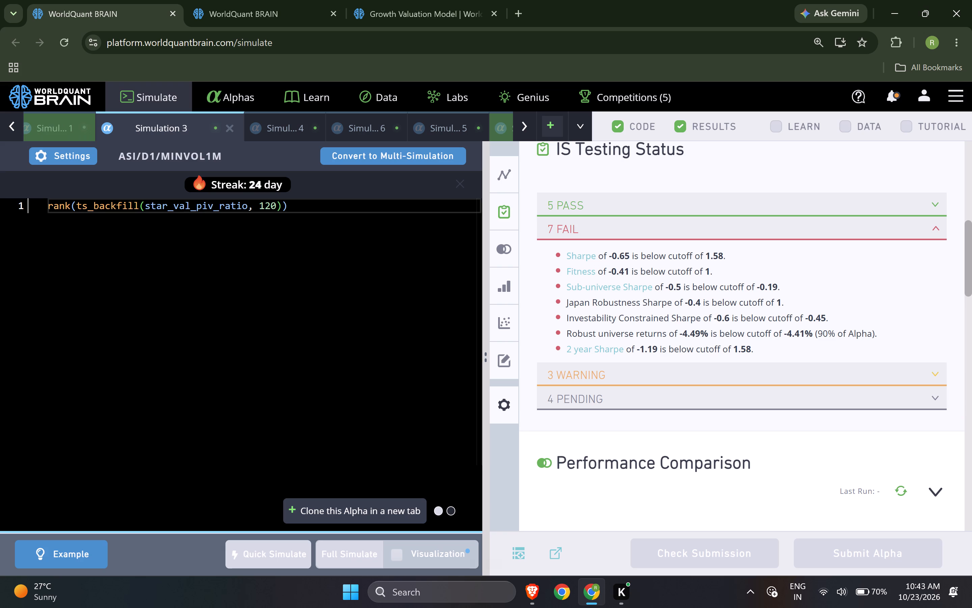
{"action": "left_click", "coordinate": [53, 129]}
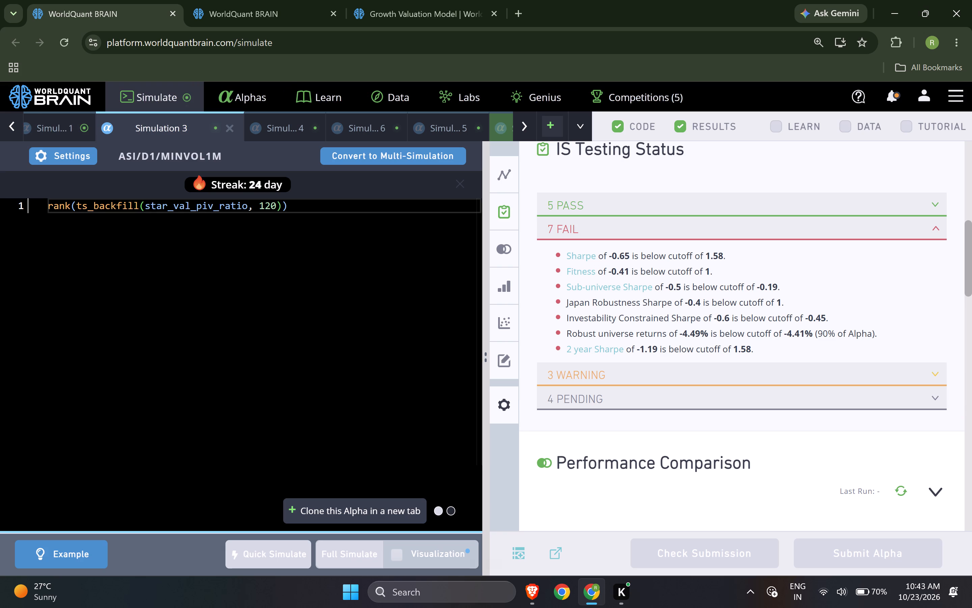
{"action": "left_click", "coordinate": [569, 231]}
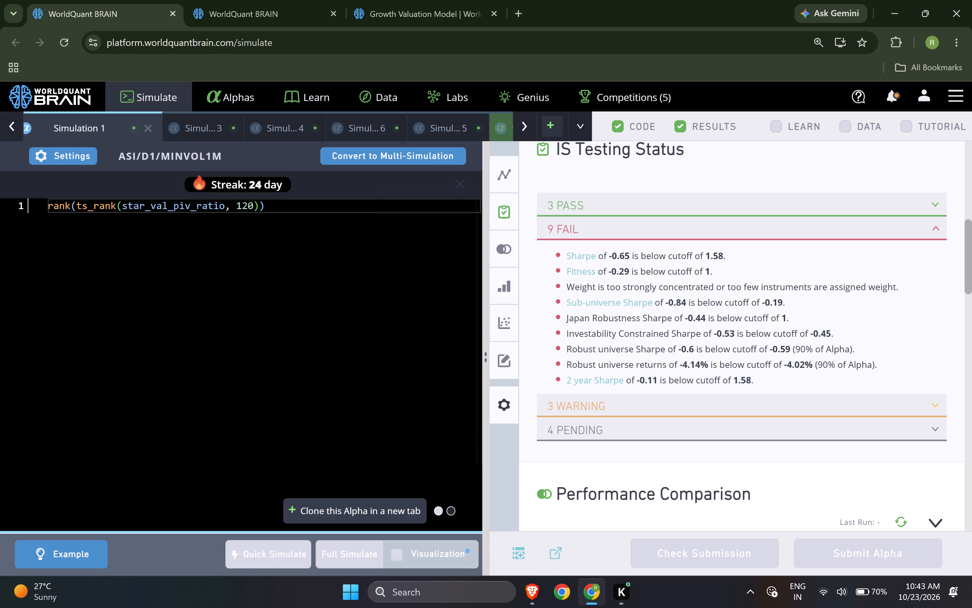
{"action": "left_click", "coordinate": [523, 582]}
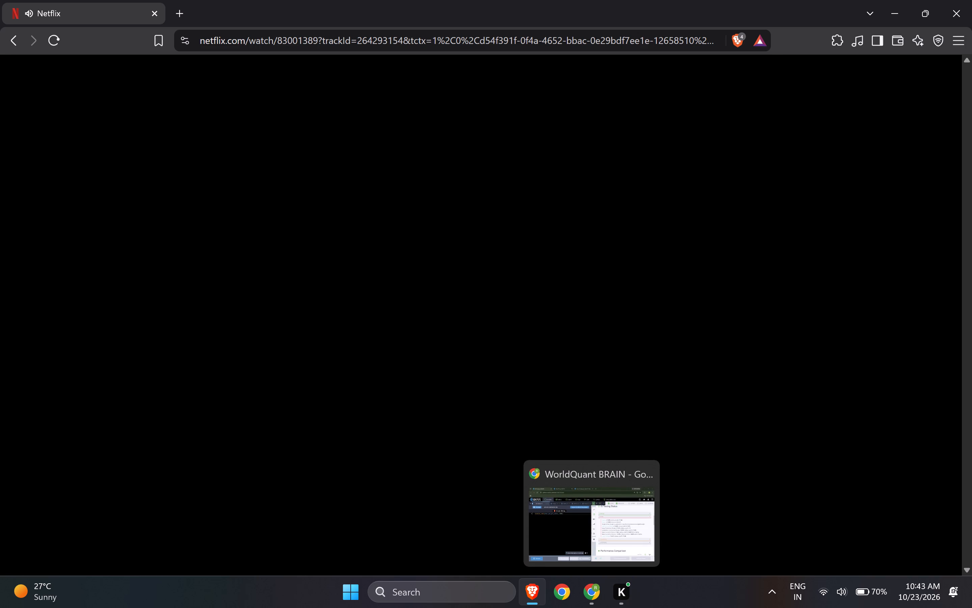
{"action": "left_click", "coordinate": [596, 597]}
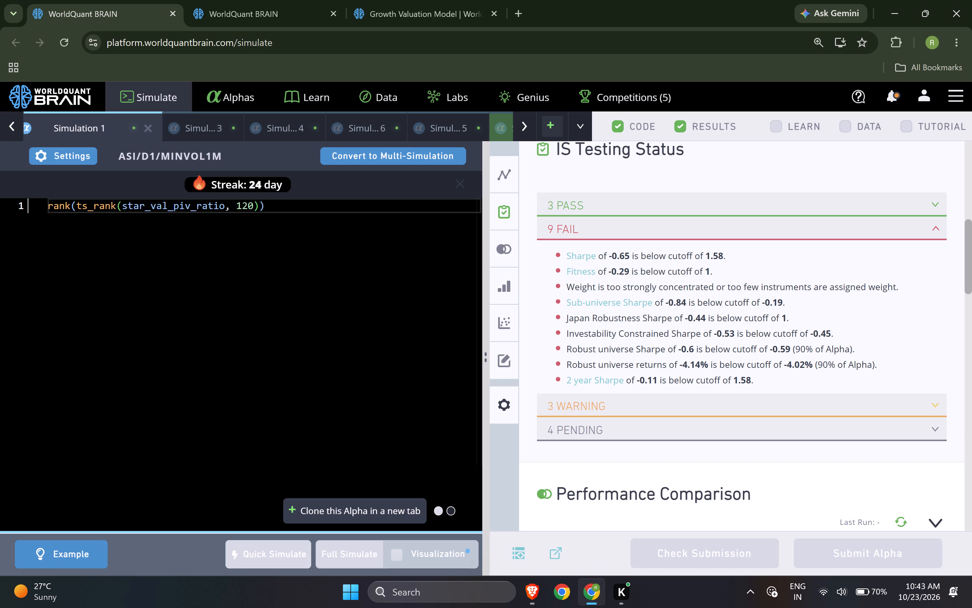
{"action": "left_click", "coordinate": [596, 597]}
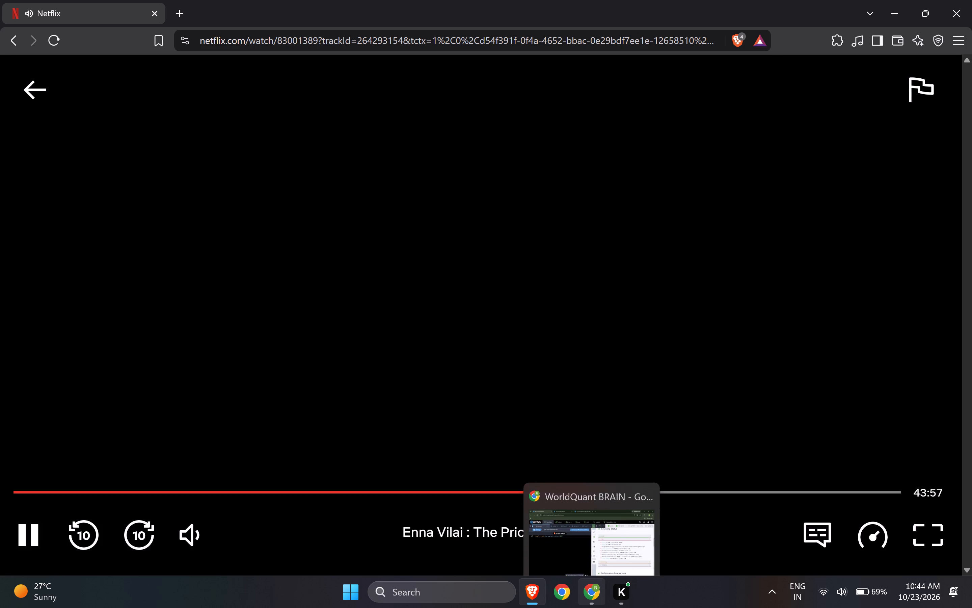
Switch back to BRAIN, examine the failed IS tests of Simulation 2, and revisit the results of Simulations 5 and 6.
{"action": "left_click", "coordinate": [593, 588]}
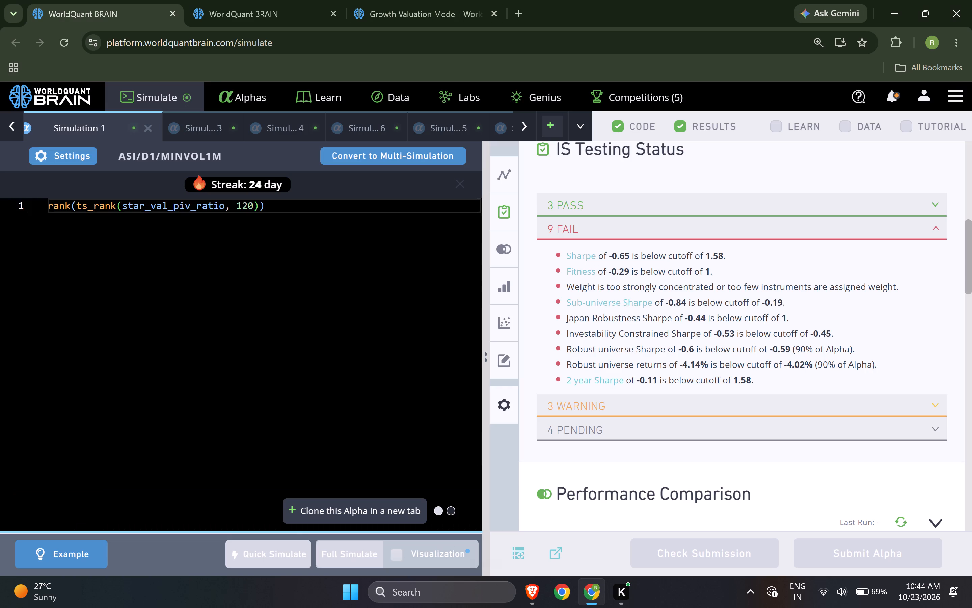
{"action": "left_click", "coordinate": [579, 129]}
{"action": "left_click", "coordinate": [535, 259]}
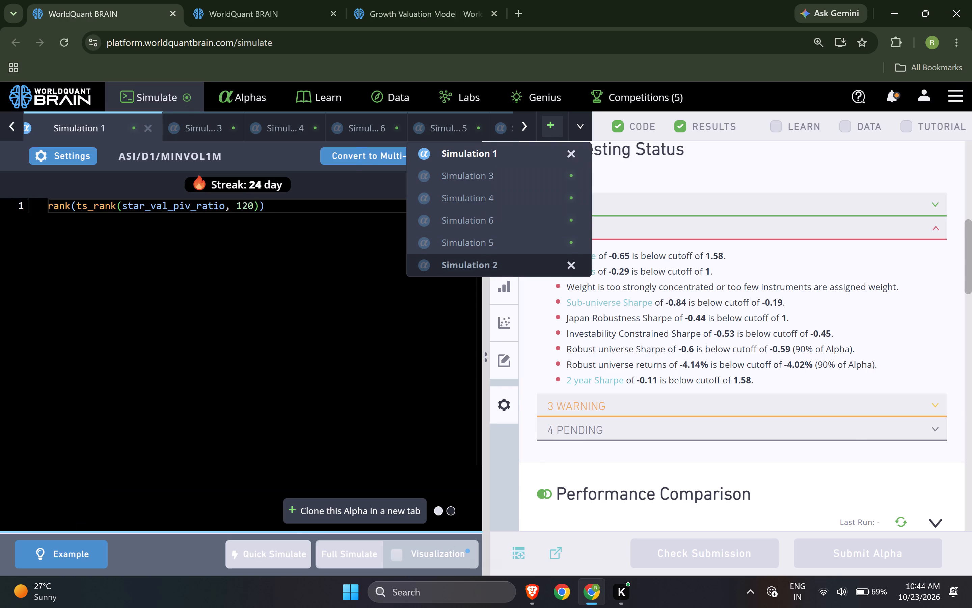
{"action": "left_click", "coordinate": [655, 232]}
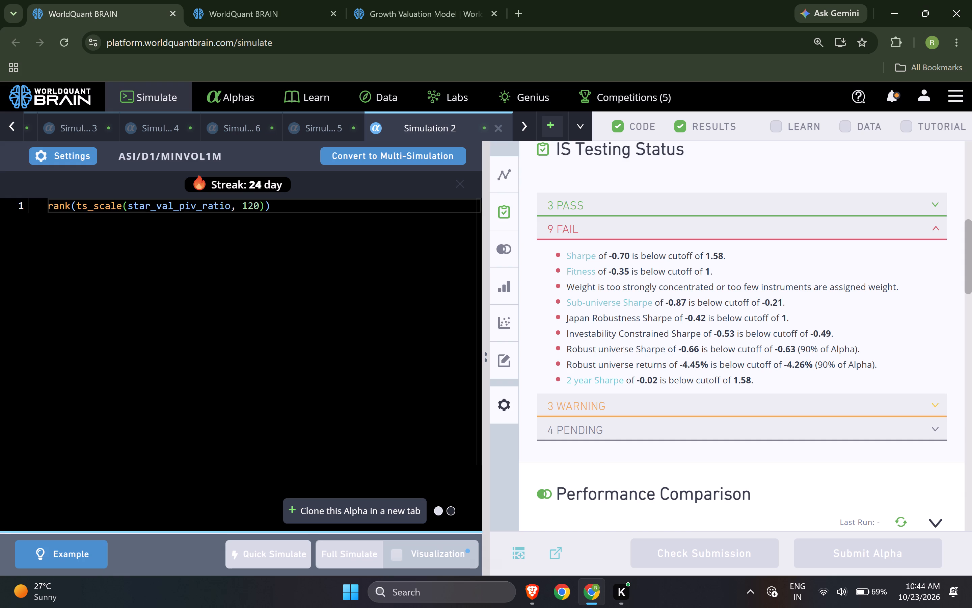
{"action": "left_click", "coordinate": [336, 126]}
{"action": "left_click", "coordinate": [588, 222]}
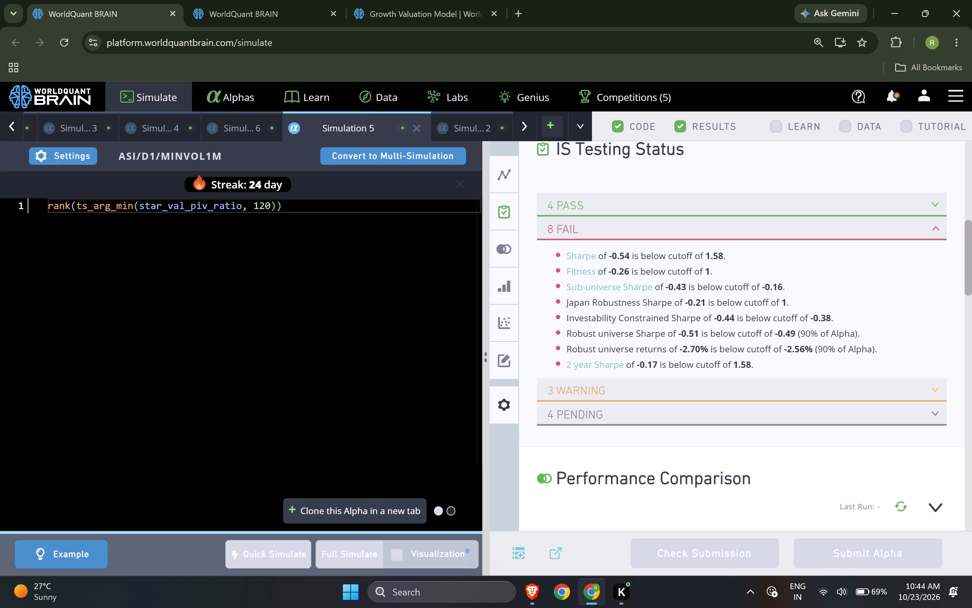
{"action": "left_click", "coordinate": [253, 125]}
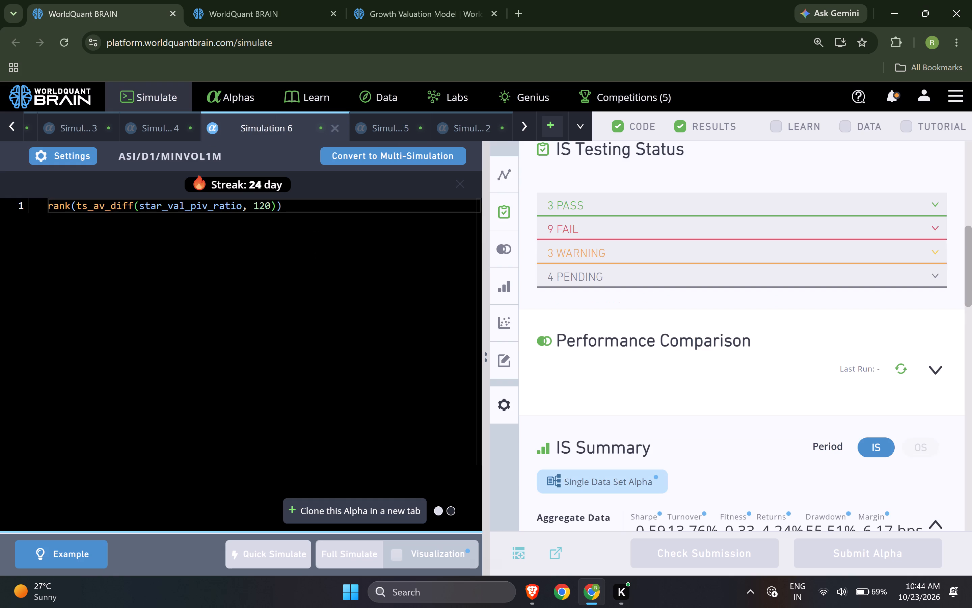
Return from the Growth Valuation Model fields to the themed EUR datasets list and look through the available datasets.
{"action": "left_click", "coordinate": [326, 0]}
{"action": "left_click", "coordinate": [422, 0]}
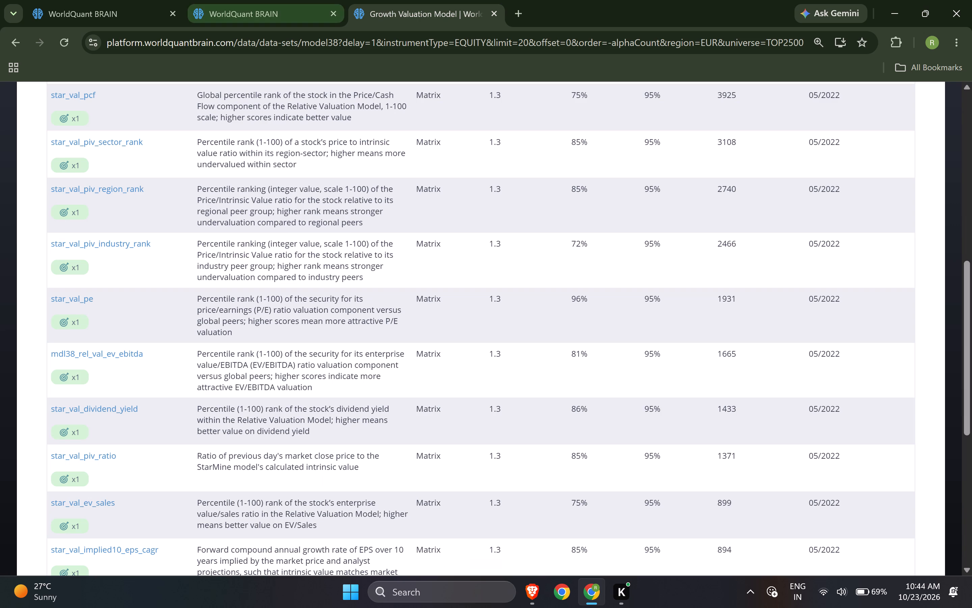
{"action": "scroll", "coordinate": [335, 302], "scroll_direction": "up", "scroll_amount": 3}
{"action": "left_click", "coordinate": [8, 36]}
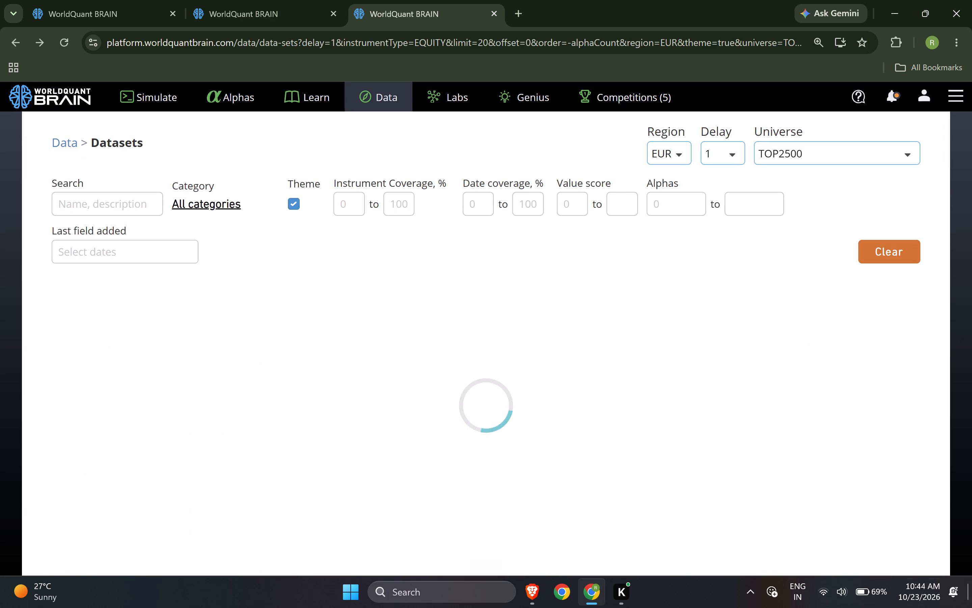
{"action": "scroll", "coordinate": [287, 380], "scroll_direction": "down", "scroll_amount": 2}
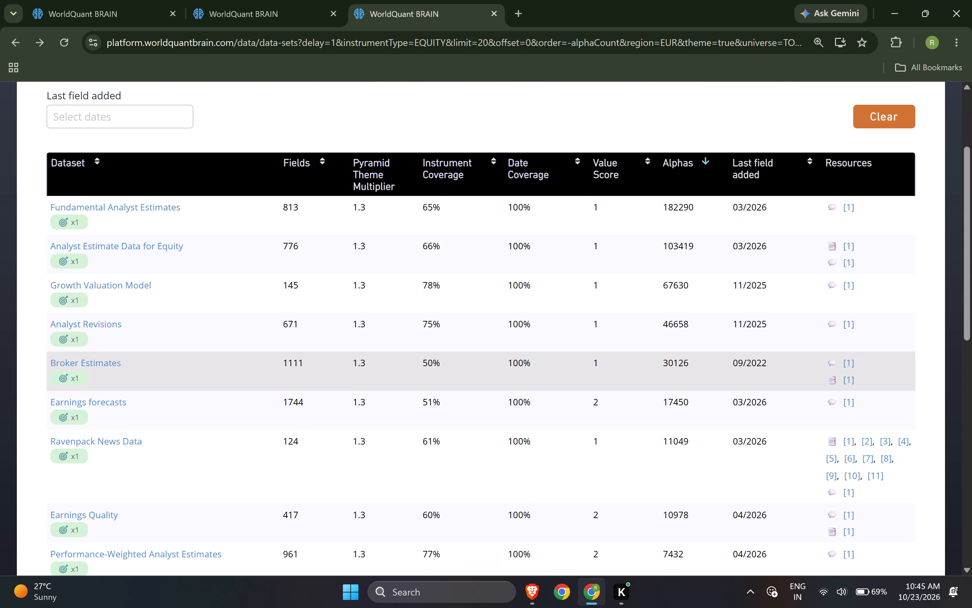
{"action": "scroll", "coordinate": [246, 404], "scroll_direction": "down", "scroll_amount": 2}
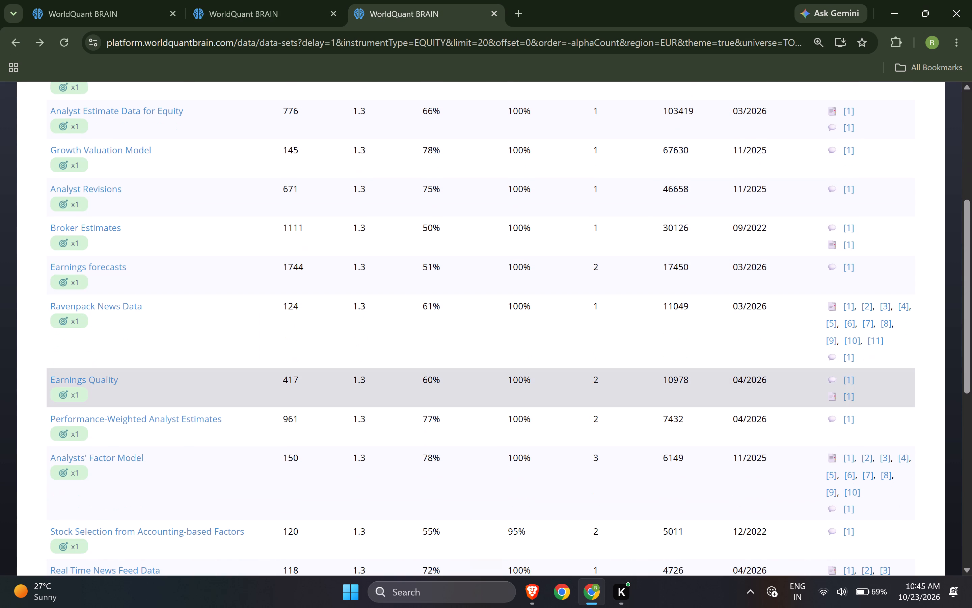
{"action": "scroll", "coordinate": [221, 477], "scroll_direction": "down", "scroll_amount": 1}
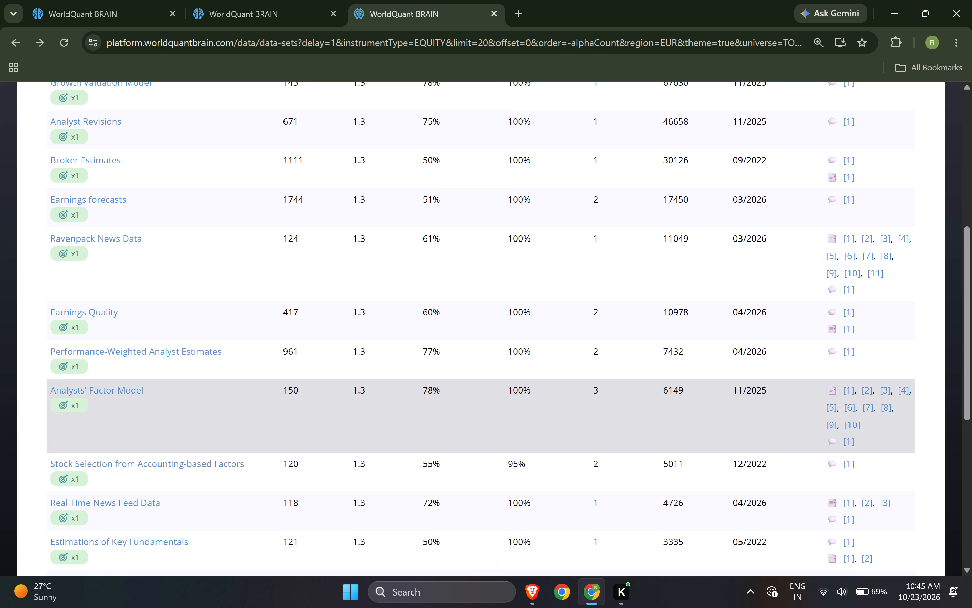
{"action": "scroll", "coordinate": [272, 380], "scroll_direction": "up", "scroll_amount": 3}
{"action": "scroll", "coordinate": [269, 423], "scroll_direction": "down", "scroll_amount": 1}
{"action": "scroll", "coordinate": [269, 423], "scroll_direction": "up", "scroll_amount": 4}
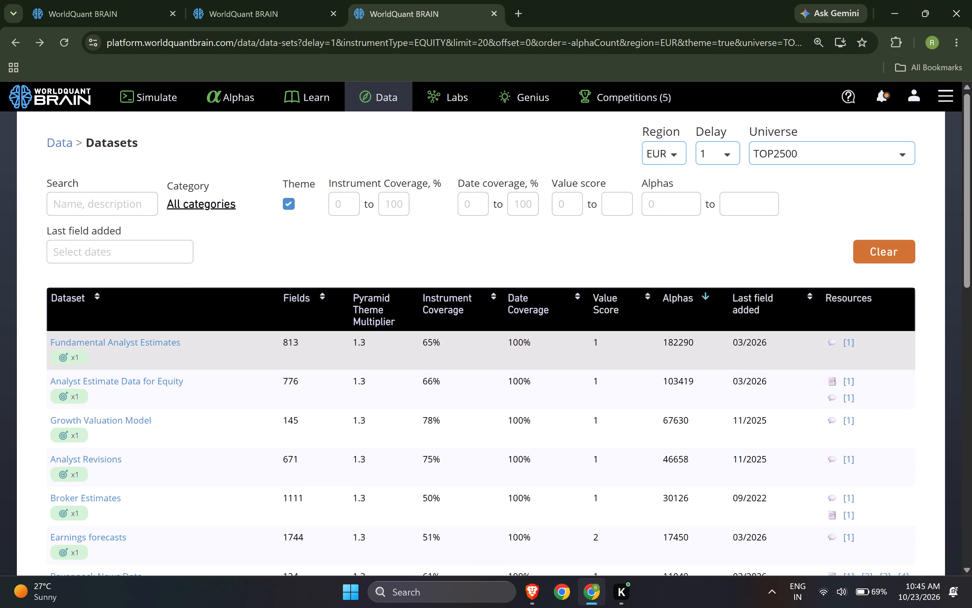
Filter the EUR datasets list to the Model category.
{"action": "left_click", "coordinate": [213, 208]}
{"action": "scroll", "coordinate": [180, 461], "scroll_direction": "down", "scroll_amount": 2}
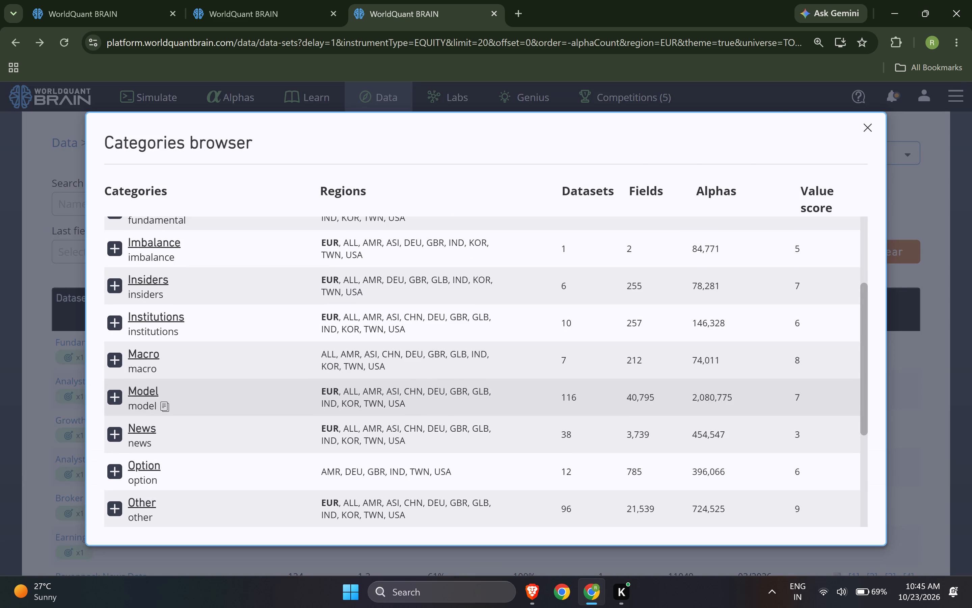
{"action": "left_click", "coordinate": [146, 388]}
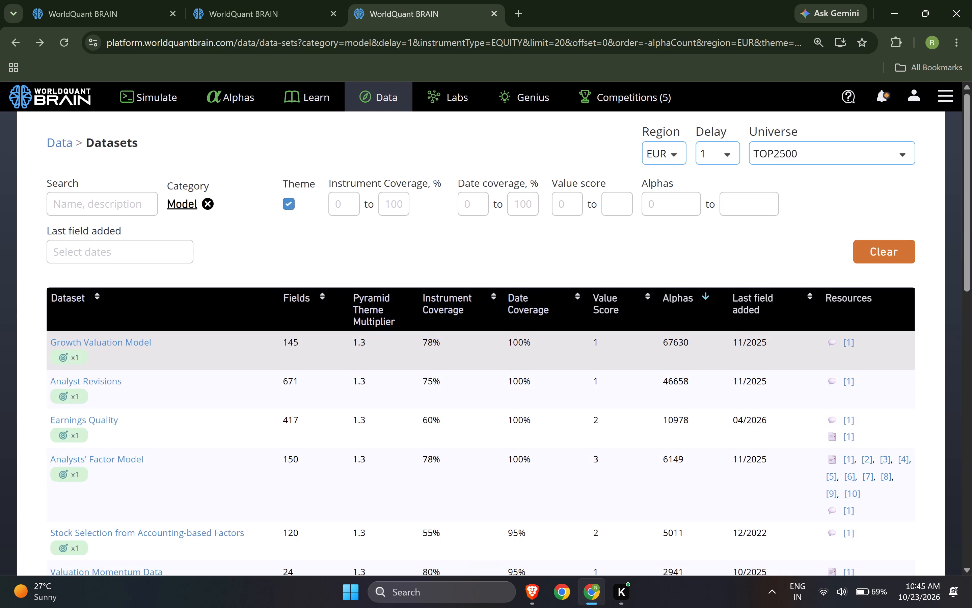
Open the Global Seasonal Regime Return Signals dataset and sort its fields by alpha count in descending order.
{"action": "scroll", "coordinate": [395, 366], "scroll_direction": "down", "scroll_amount": 4}
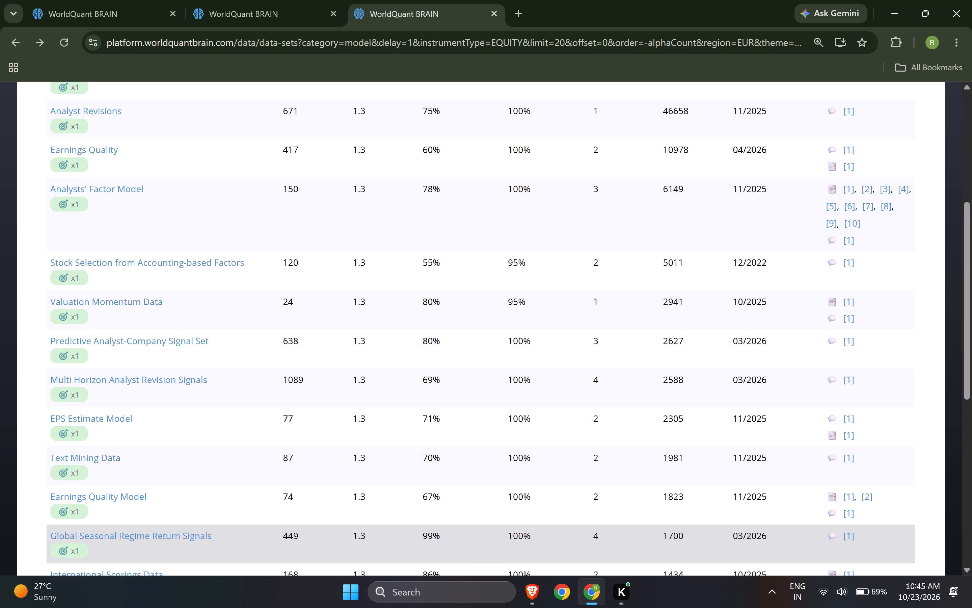
{"action": "left_click", "coordinate": [315, 542]}
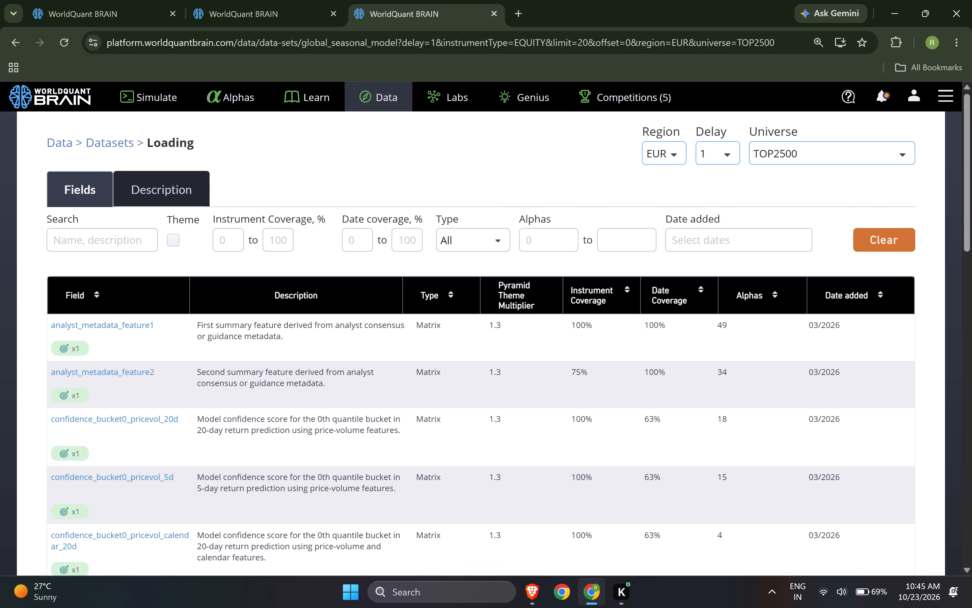
{"action": "left_click", "coordinate": [749, 301]}
{"action": "left_click", "coordinate": [753, 299]}
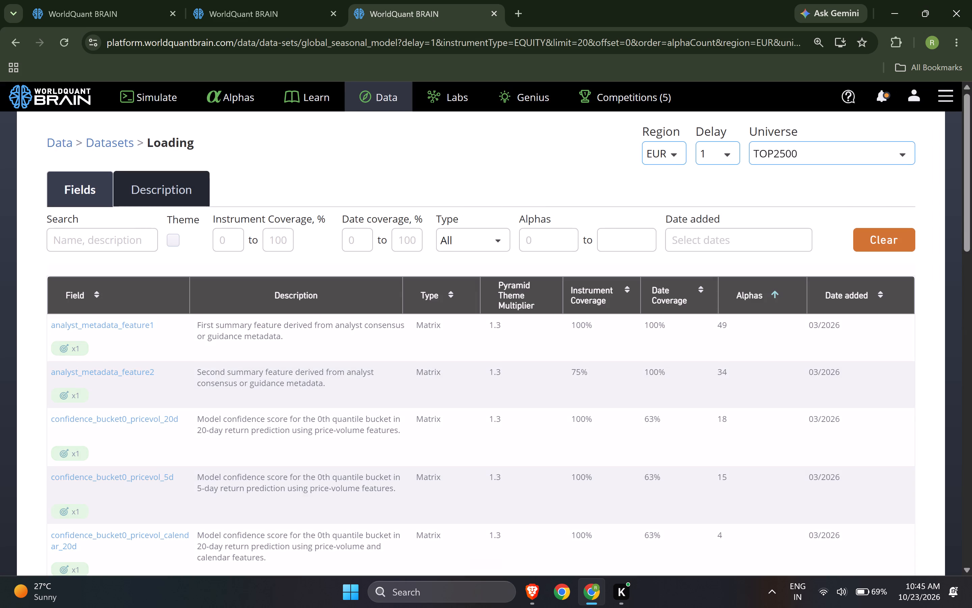
{"action": "left_click", "coordinate": [754, 298]}
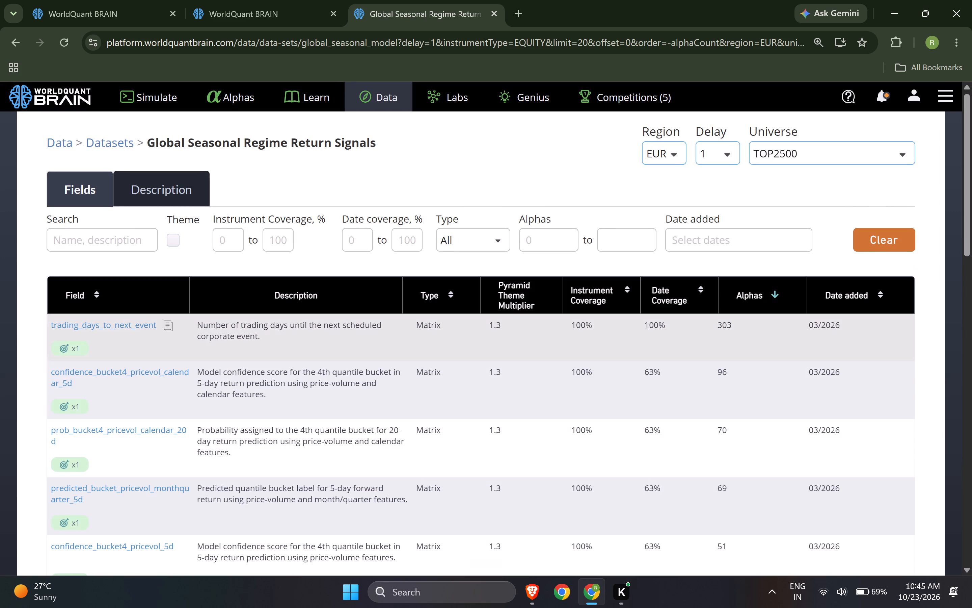
Copy the field name trading_days_to_next_event, put it in place of star_val_piv_ratio in Simulation 6, and run a full simulation.
{"action": "left_click", "coordinate": [167, 328]}
{"action": "left_click", "coordinate": [56, 0]}
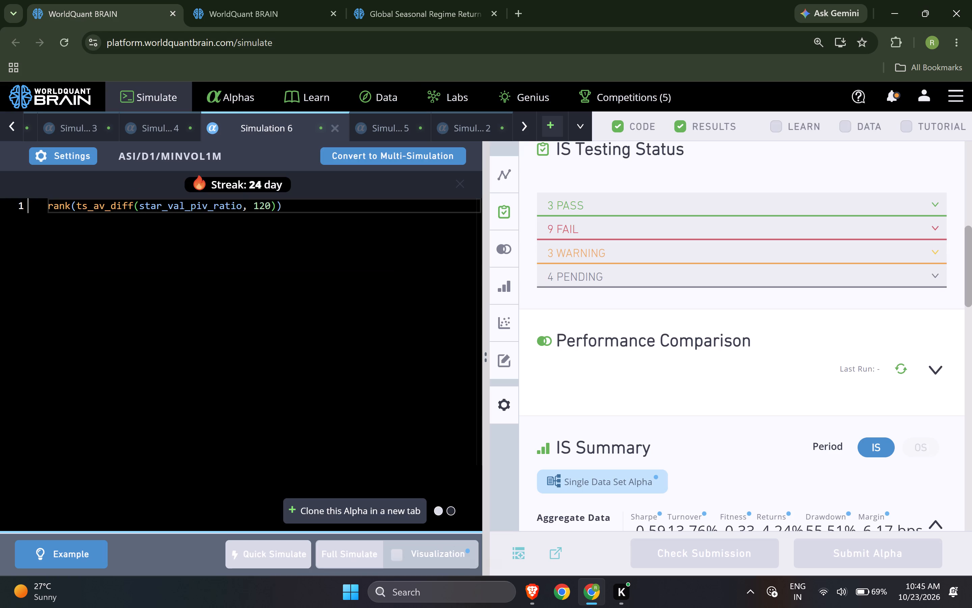
{"action": "double_click", "coordinate": [193, 211]}
{"action": "key", "text": "ctrl+v"}
{"action": "left_click", "coordinate": [364, 555]}
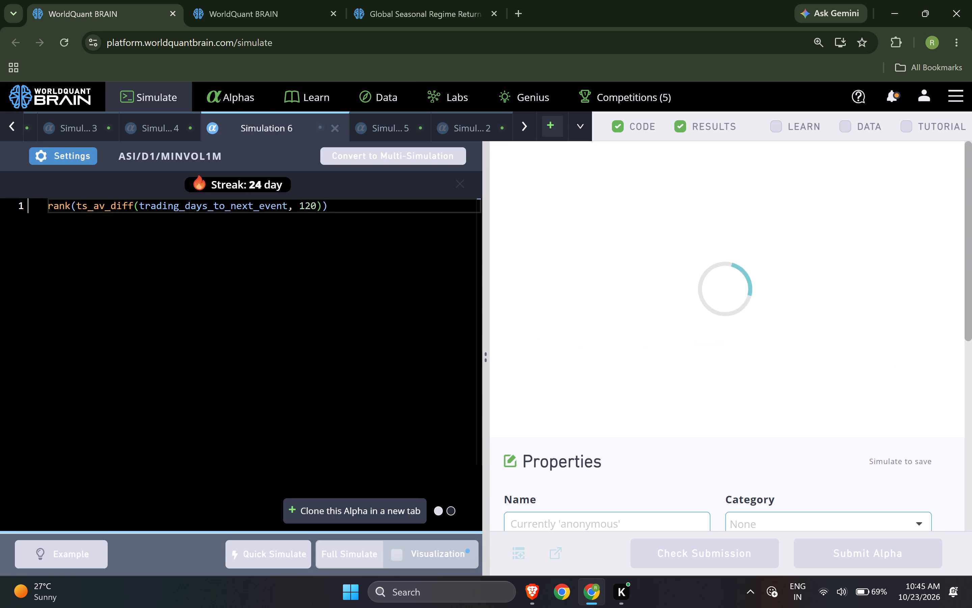
Replace star_val_piv_ratio with trading_days_to_next_event in Simulation 5's ts_arg_min expression and run a full simulation.
{"action": "left_click", "coordinate": [385, 124]}
{"action": "double_click", "coordinate": [206, 206]}
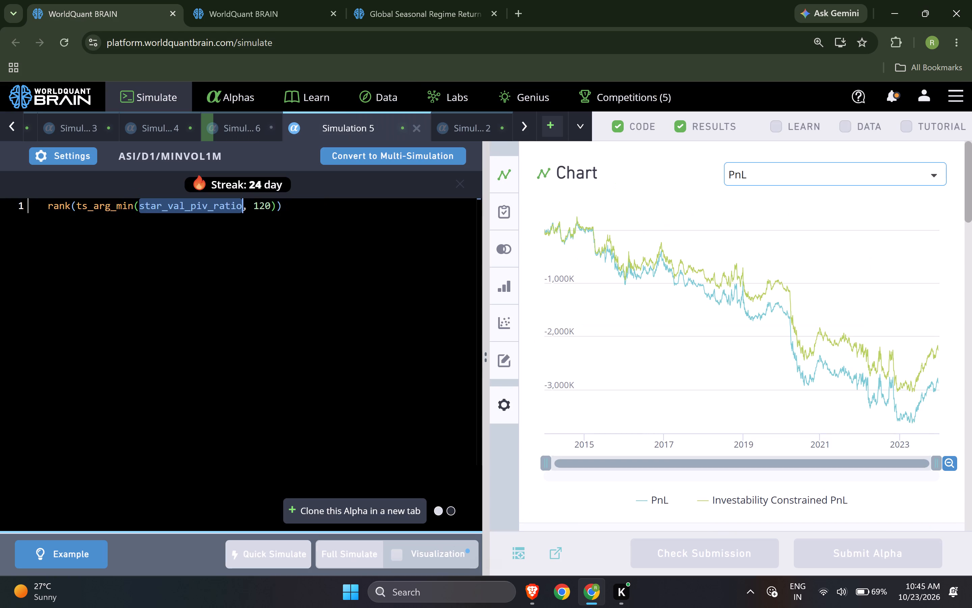
{"action": "key", "text": "ctrl+v"}
{"action": "left_click", "coordinate": [372, 544]}
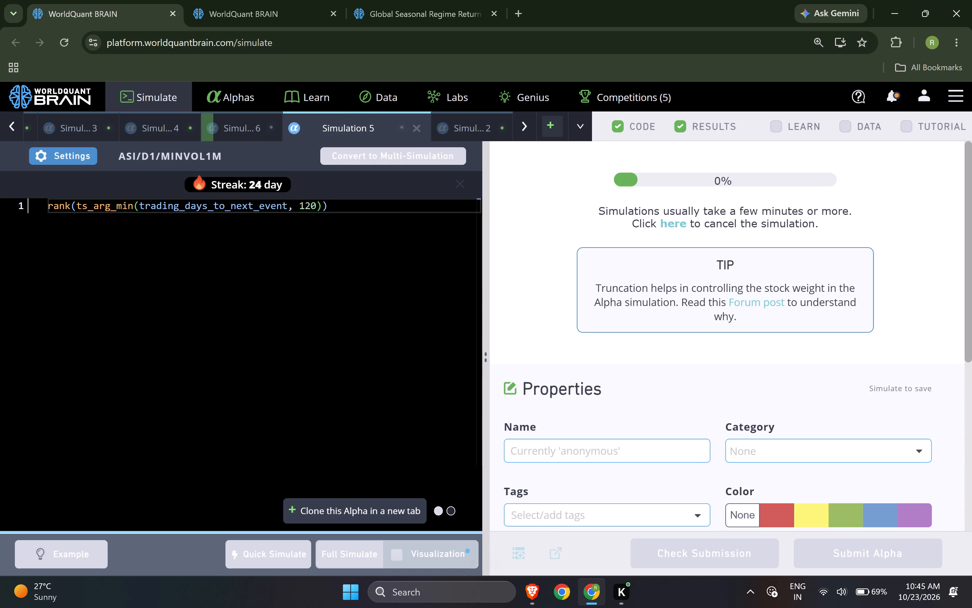
Replace the data field in Simulation 2's ts_scale expression with trading_days_to_next_event and run a full simulation.
{"action": "left_click", "coordinate": [477, 134]}
{"action": "double_click", "coordinate": [188, 209]}
{"action": "key", "text": "ctrl+v"}
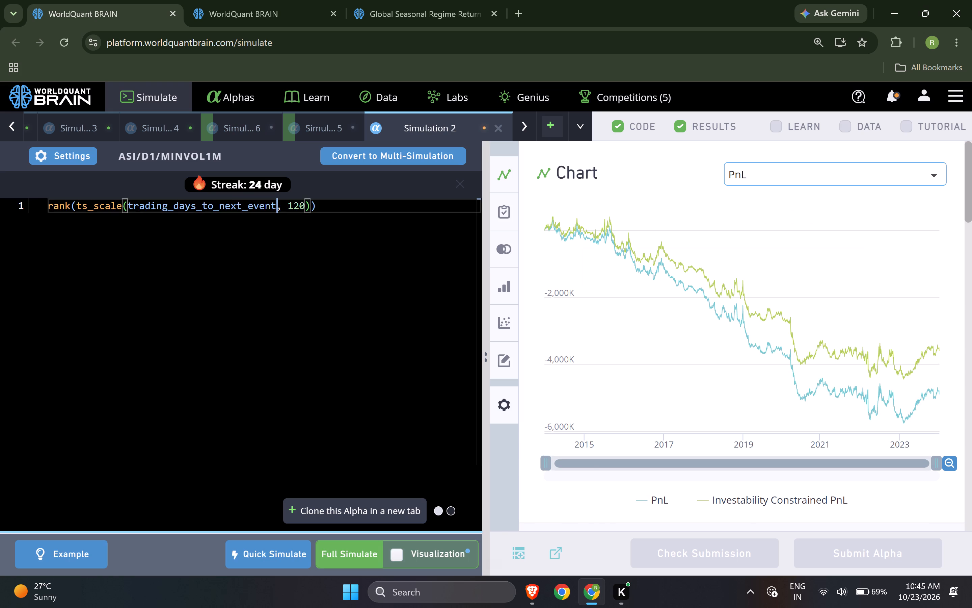
{"action": "left_click", "coordinate": [352, 548]}
Replace star_val_piv_ratio with trading_days_to_next_event in Simulation 4's ts_arg_max expression and run a full simulation.
{"action": "left_click", "coordinate": [161, 132]}
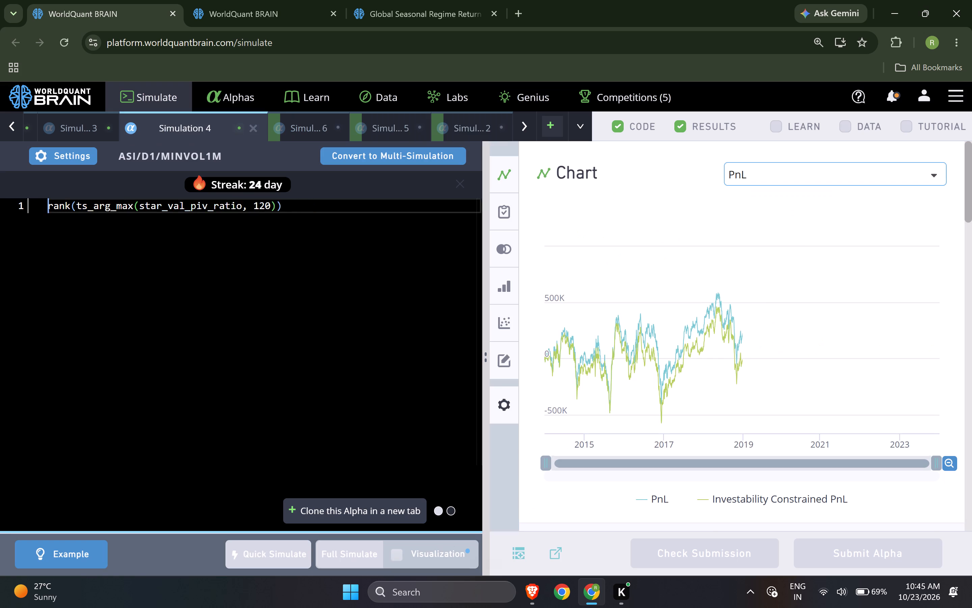
{"action": "double_click", "coordinate": [183, 204]}
{"action": "key", "text": "ctrl+v"}
{"action": "left_click", "coordinate": [354, 558]}
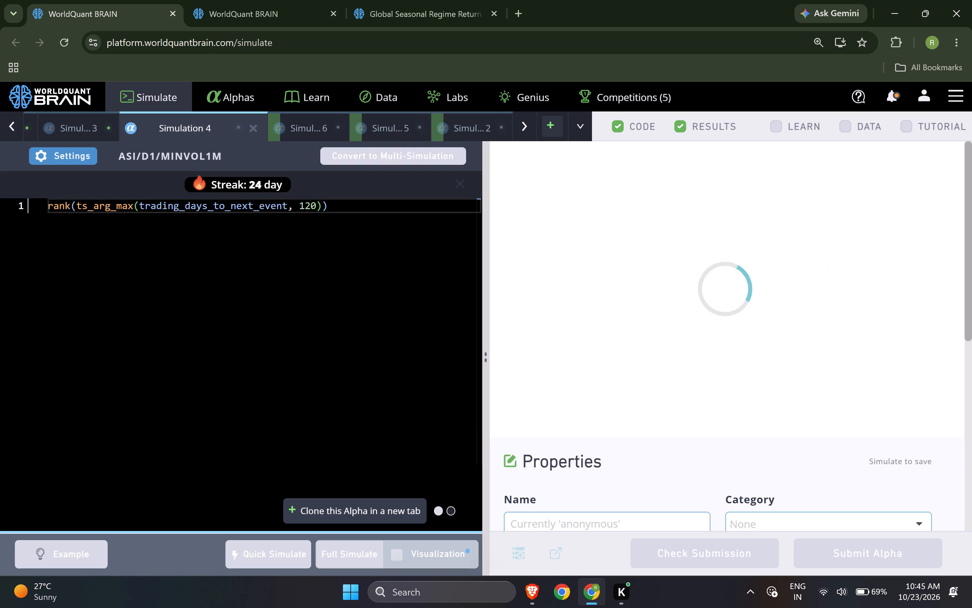
Replace star_val_piv_ratio with trading_days_to_next_event in Simulation 3's ts_backfill expression and run a full simulation.
{"action": "left_click", "coordinate": [75, 123]}
{"action": "double_click", "coordinate": [191, 204]}
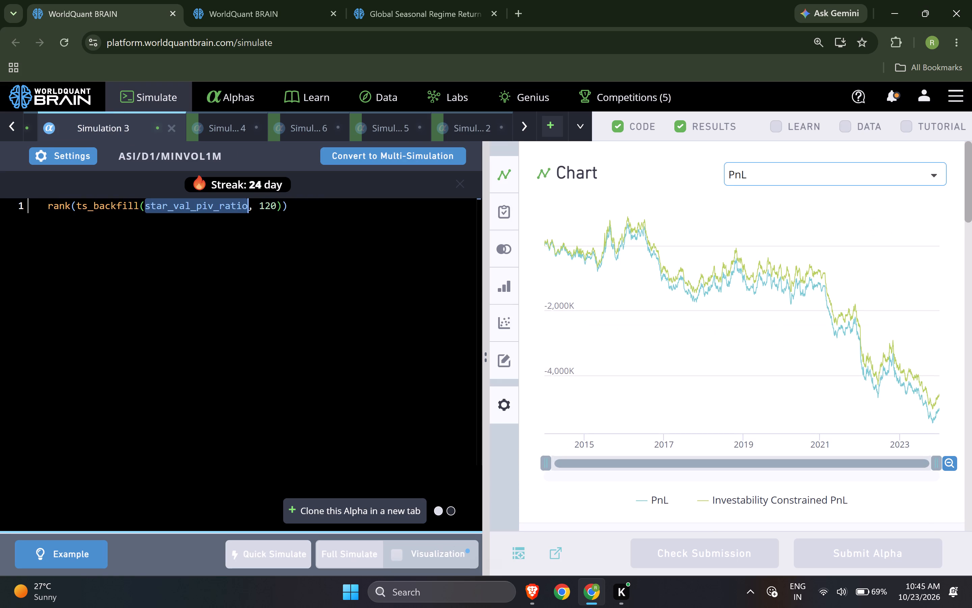
{"action": "key", "text": "ctrl+v"}
{"action": "left_click", "coordinate": [347, 556]}
Replace star_val_piv_ratio with trading_days_to_next_event in Simulation 1's ts_rank expression and run a full simulation.
{"action": "left_click", "coordinate": [0, 113]}
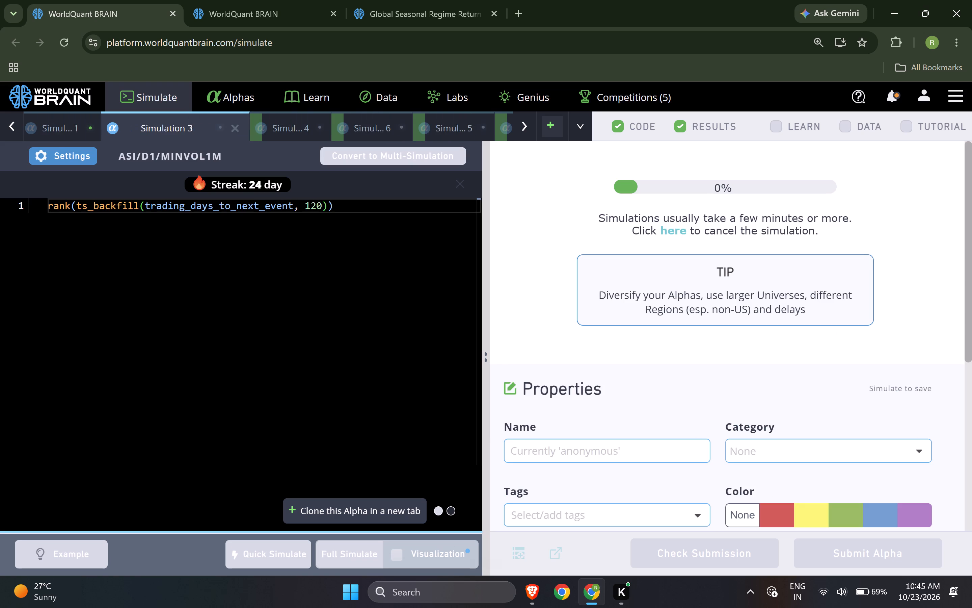
{"action": "left_click", "coordinate": [50, 123]}
{"action": "double_click", "coordinate": [190, 206]}
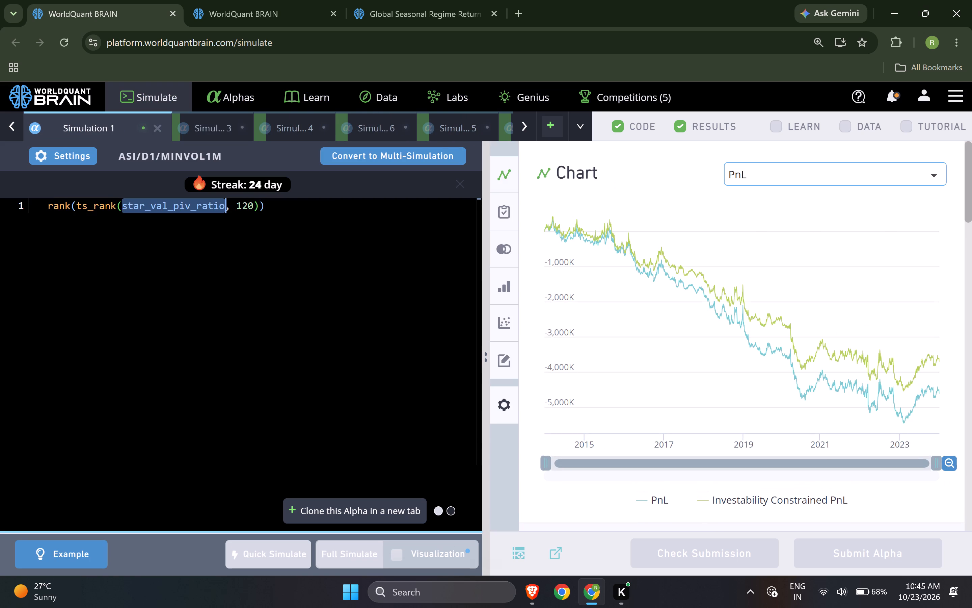
{"action": "key", "text": "ctrl+v"}
{"action": "left_click", "coordinate": [371, 554]}
Switch to Netflix in Brave while the simulations run, and return to Chrome to check Simulation 1's progress.
{"action": "left_click", "coordinate": [541, 598]}
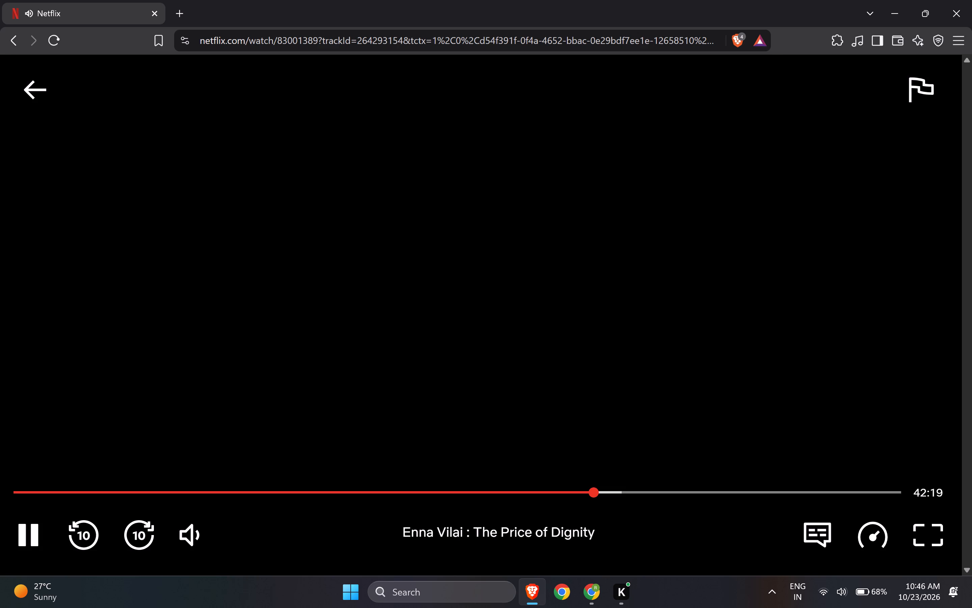
{"action": "left_click", "coordinate": [698, 604]}
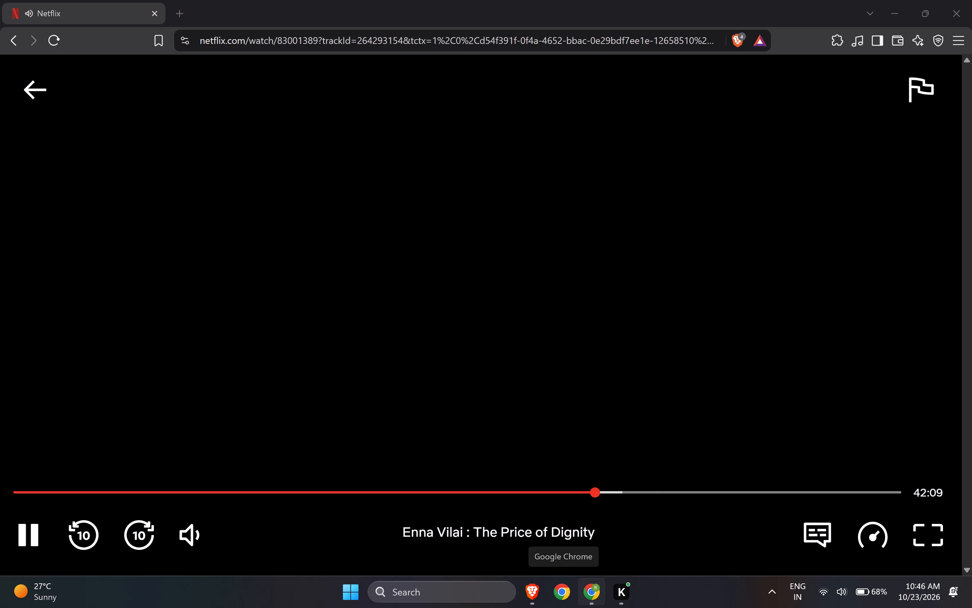
{"action": "left_click", "coordinate": [590, 595]}
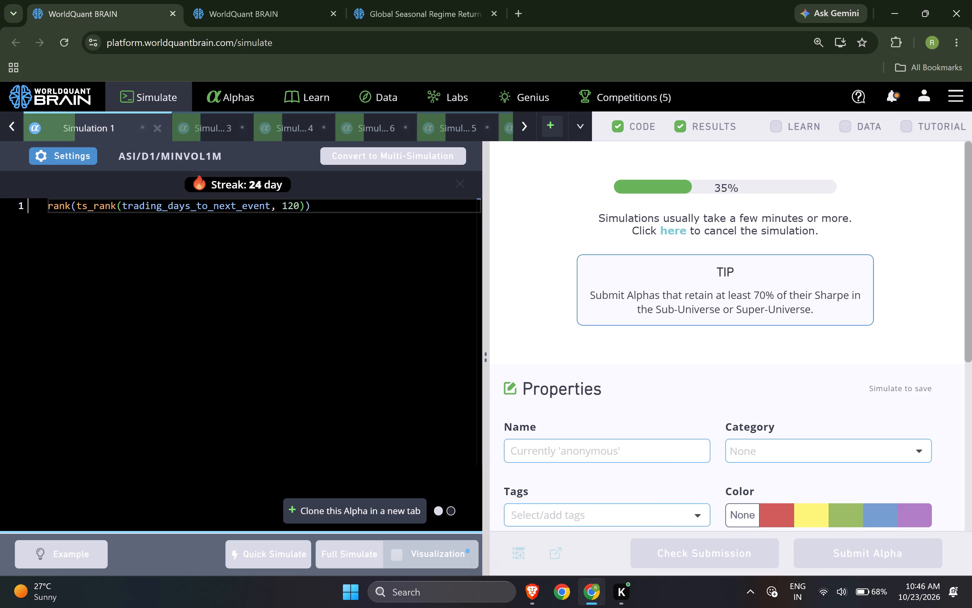
Switch back to Netflix in Brave and skip forward repeatedly in Enna Vilai : The Price of Dignity while the simulations run.
{"action": "left_click", "coordinate": [533, 586]}
{"action": "key", "text": "Right"}
{"action": "key", "text": "Right"}
{"action": "key", "text": "Right"}
{"action": "key", "text": "Right"}
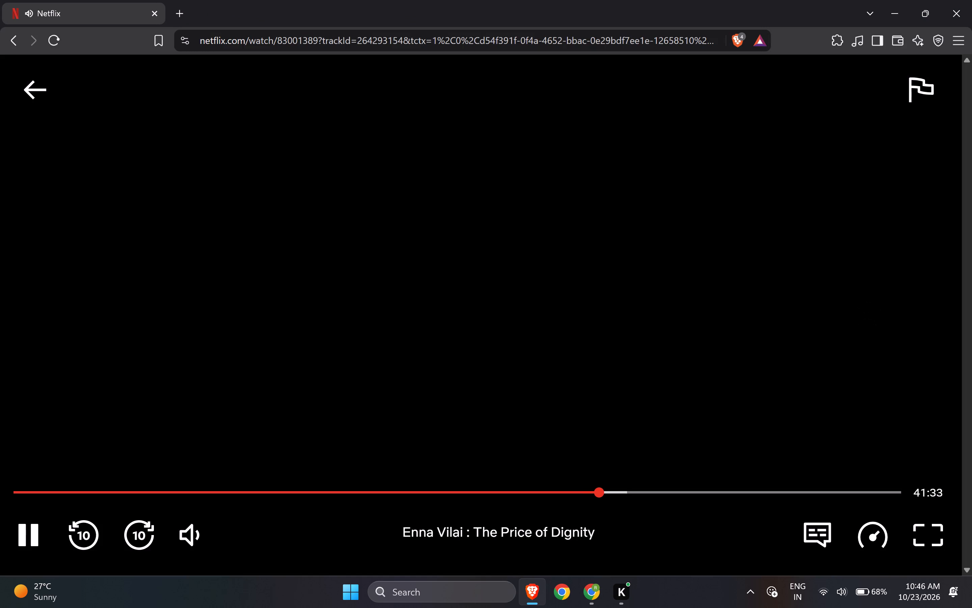
{"action": "key", "text": "Right"}
{"action": "key", "text": "Right"}
{"action": "key", "text": "Right"}
{"action": "key", "text": "Right"}
{"action": "left_click", "coordinate": [590, 593]}
{"action": "left_click", "coordinate": [590, 593]}
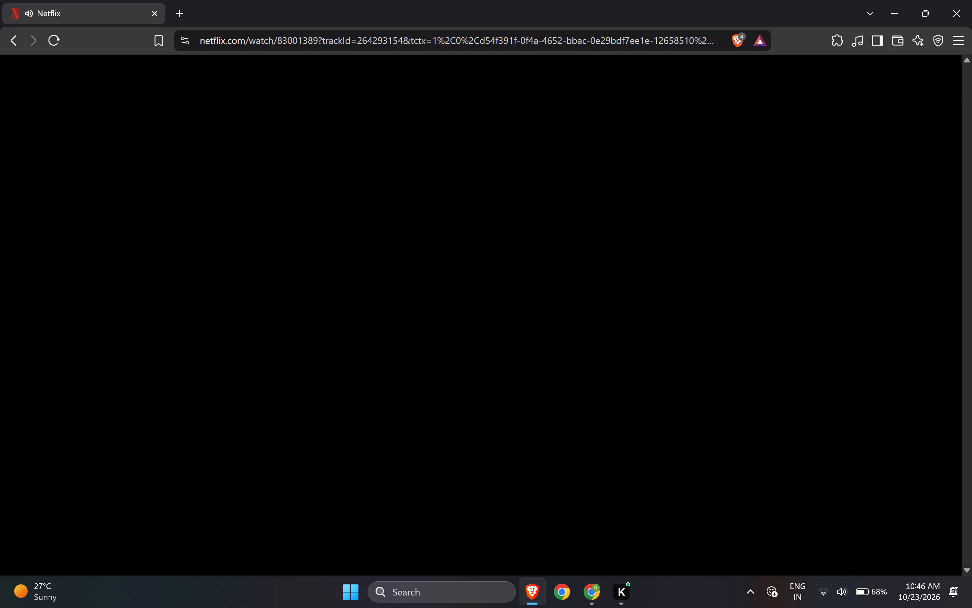
{"action": "key", "text": "Down"}
{"action": "key", "text": "Right"}
{"action": "key", "text": "Right"}
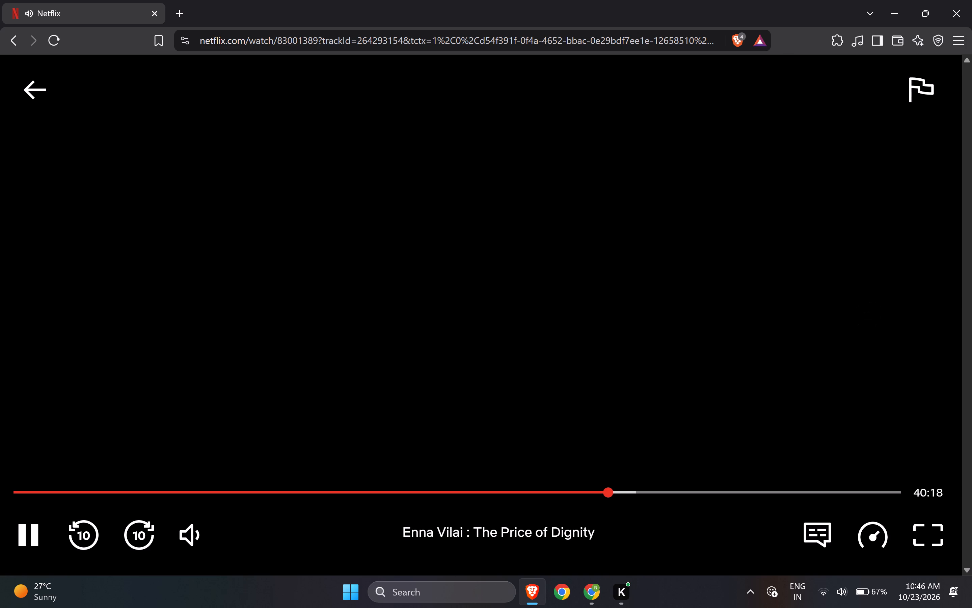
{"action": "key", "text": "Right"}
{"action": "key", "text": "Right"}
{"action": "key", "text": "Right"}
{"action": "key", "text": "Right"}
{"action": "key", "text": "Right"}
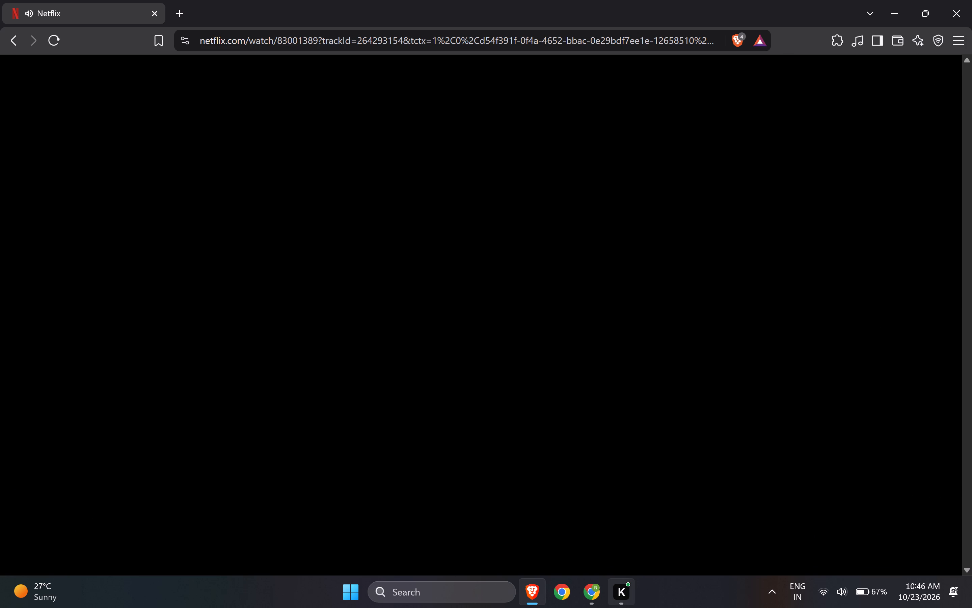
Return to BRAIN in Chrome and examine the IS testing status and IS summary of the trading_days_to_next_event results in Simulations 1 to 6.
{"action": "left_click", "coordinate": [580, 596]}
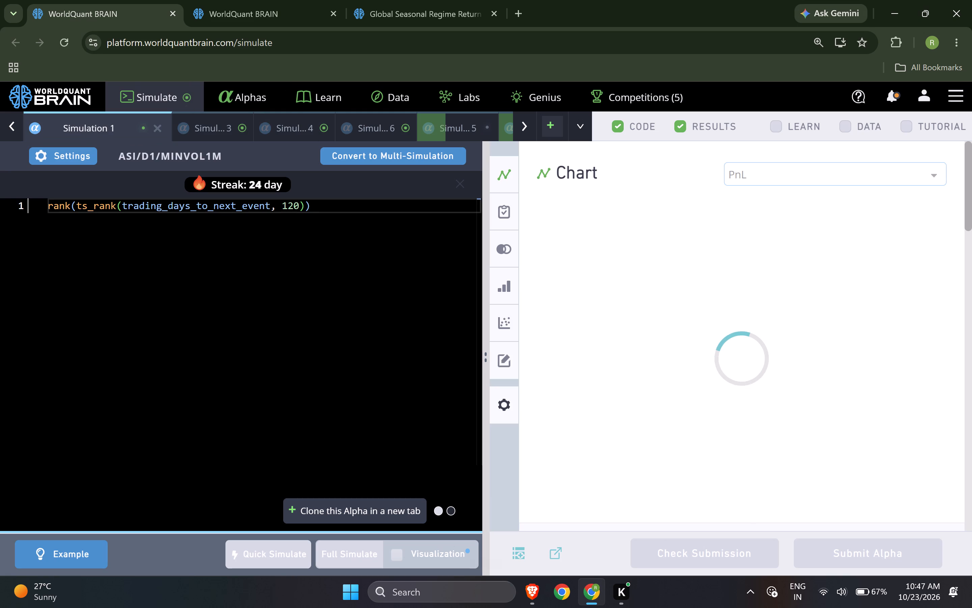
{"action": "scroll", "coordinate": [763, 328], "scroll_direction": "down", "scroll_amount": 4}
{"action": "left_click", "coordinate": [656, 356]}
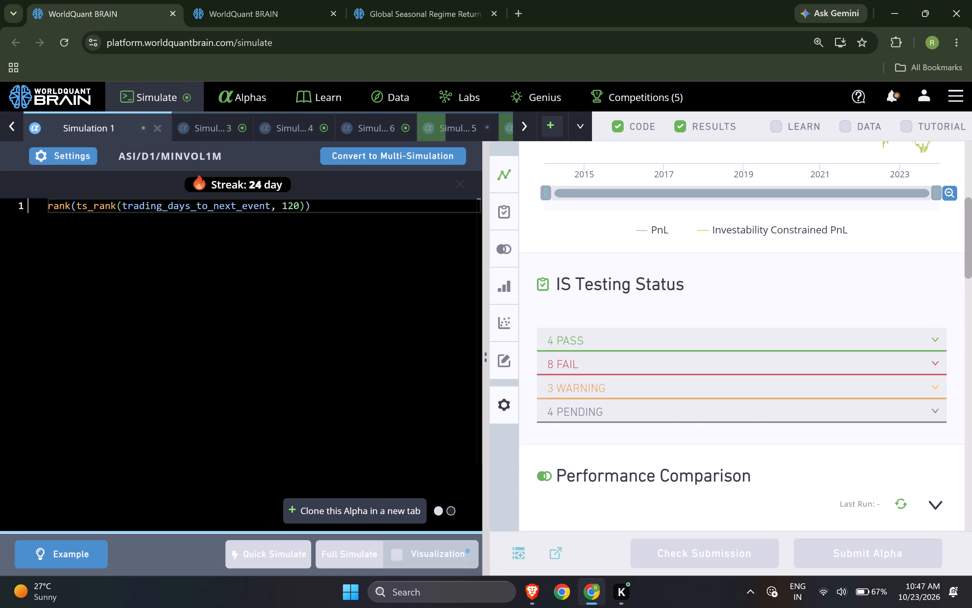
{"action": "left_click", "coordinate": [215, 129]}
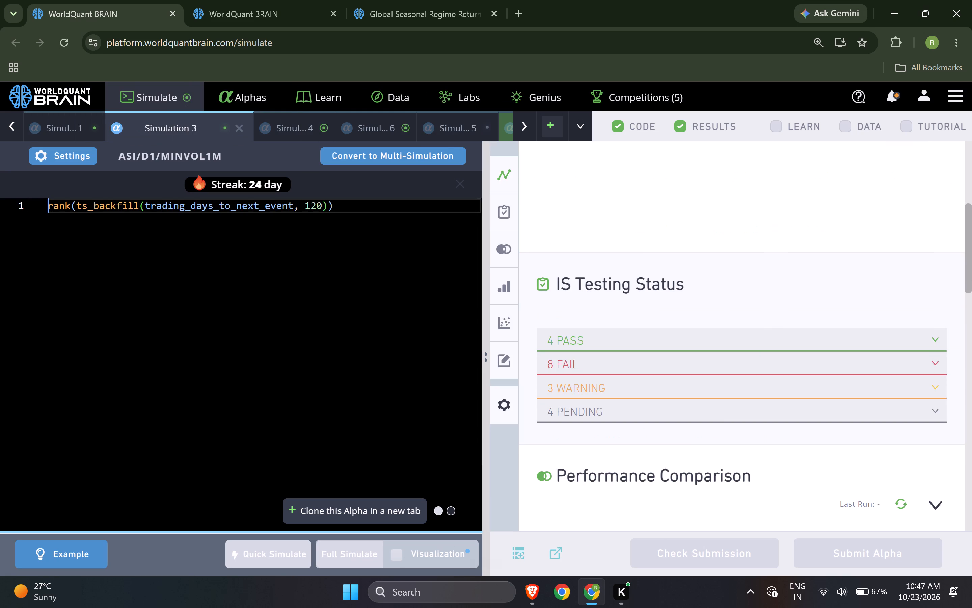
{"action": "left_click", "coordinate": [311, 125]}
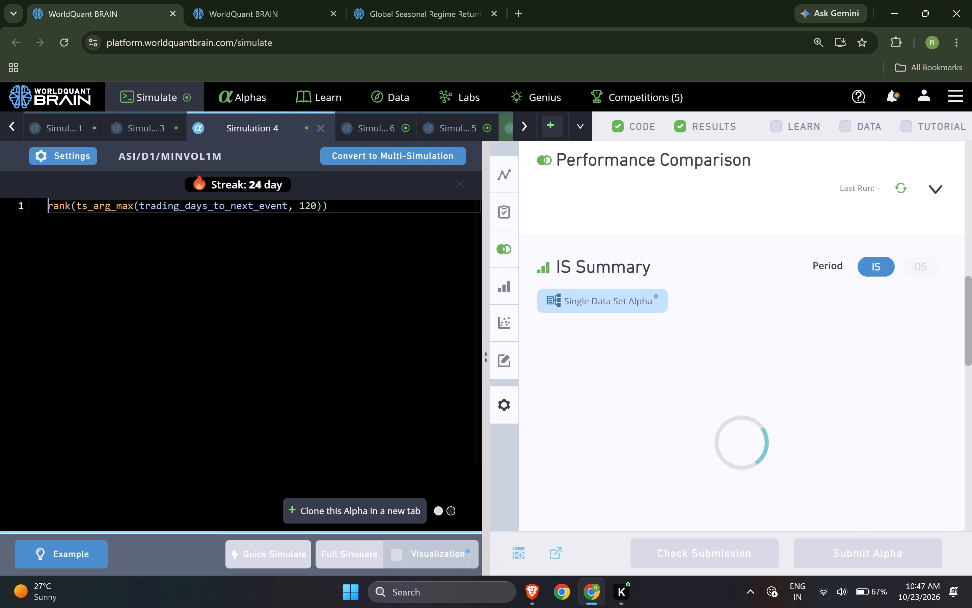
{"action": "left_click", "coordinate": [396, 134]}
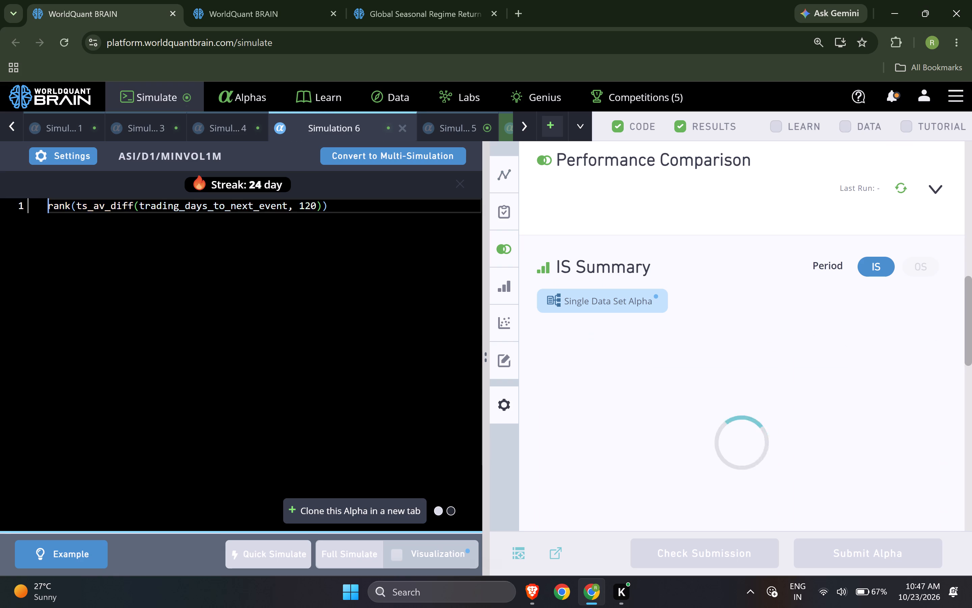
{"action": "left_click", "coordinate": [474, 135]}
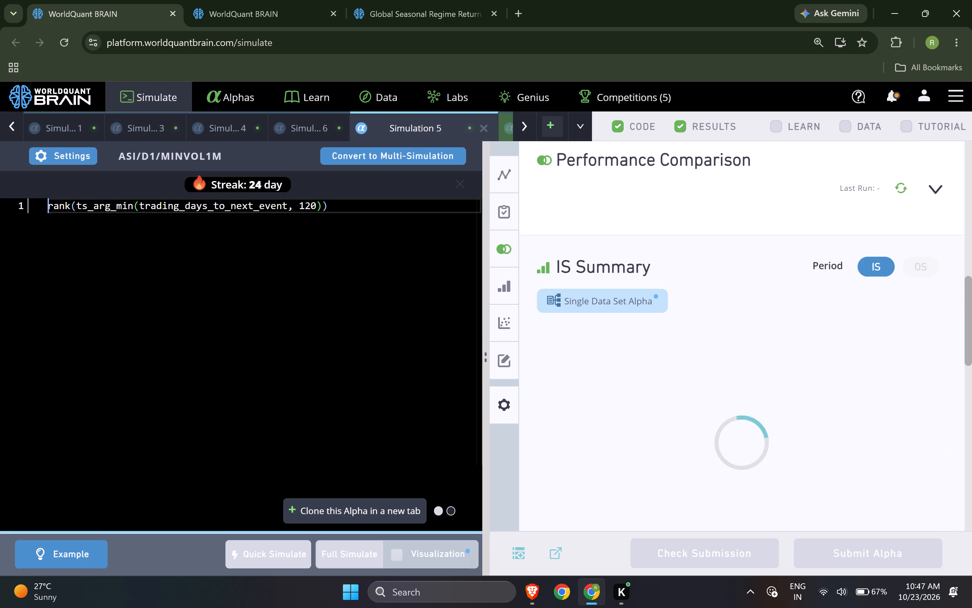
{"action": "left_click", "coordinate": [529, 127]}
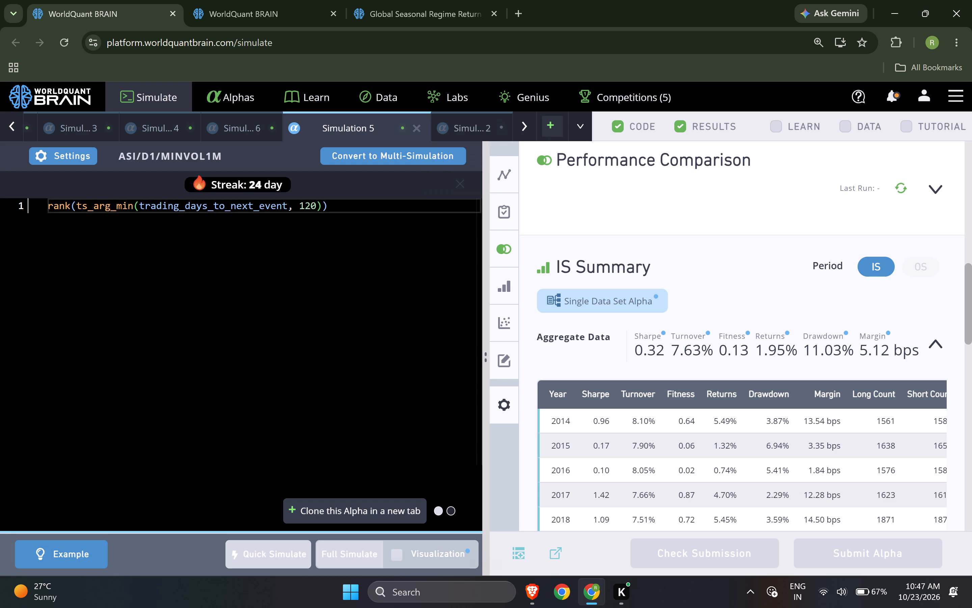
{"action": "left_click", "coordinate": [487, 126]}
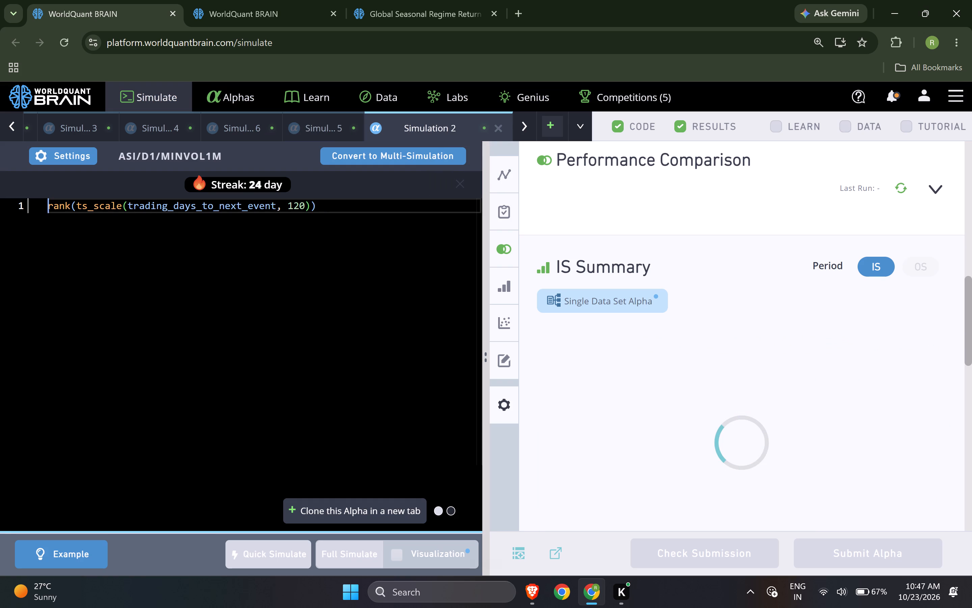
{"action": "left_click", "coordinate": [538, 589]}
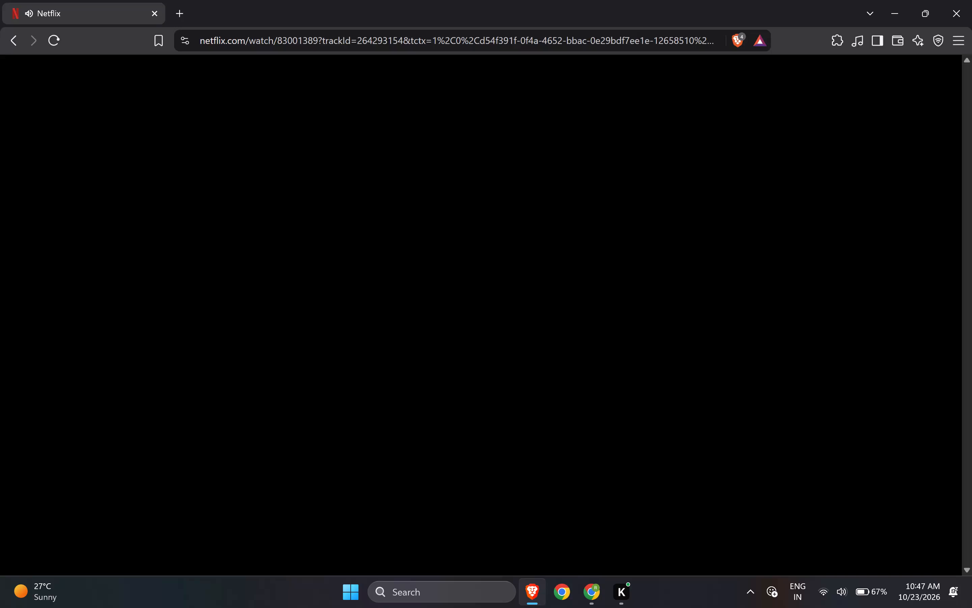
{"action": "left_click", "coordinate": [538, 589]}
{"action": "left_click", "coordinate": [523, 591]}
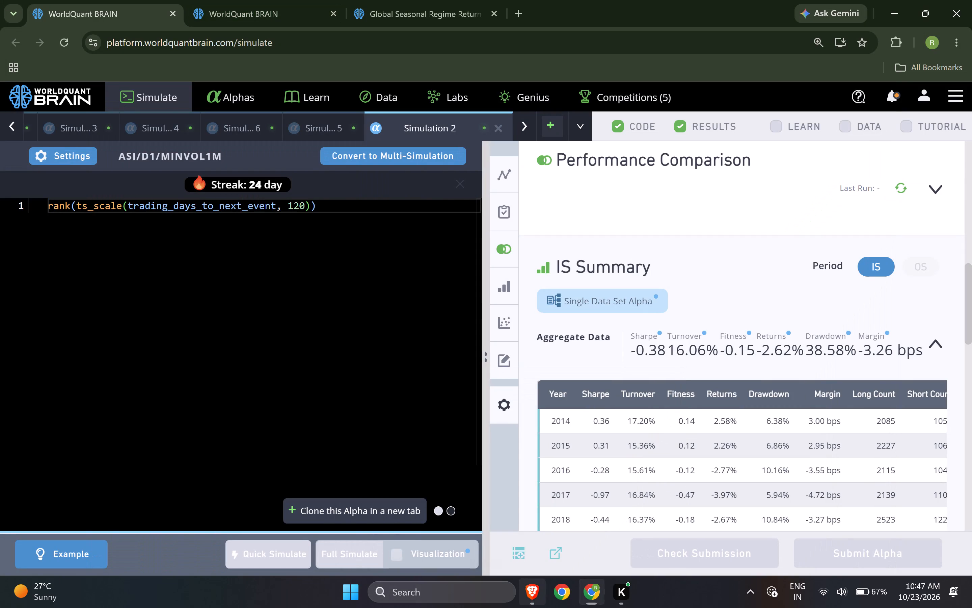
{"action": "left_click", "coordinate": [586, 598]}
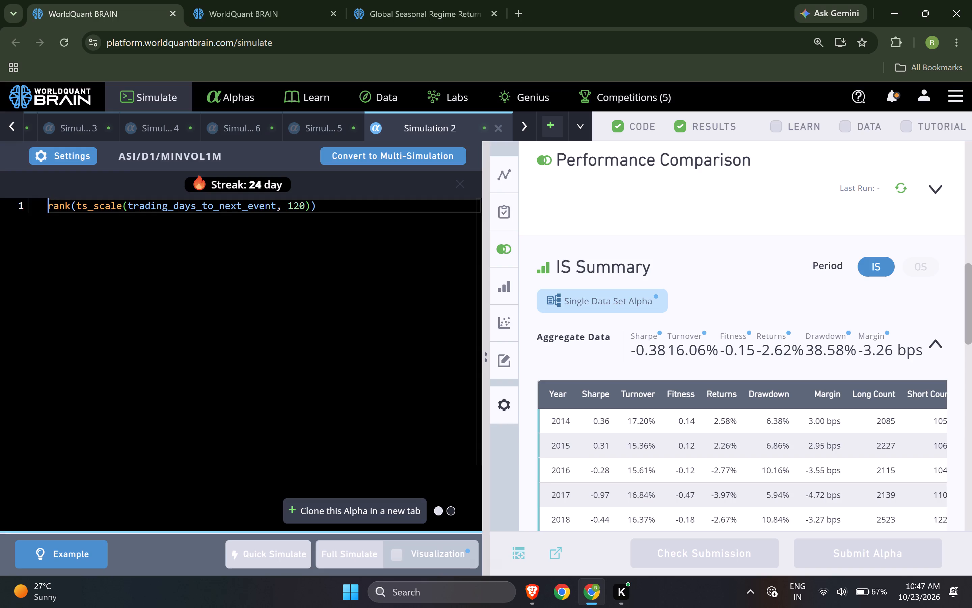
Sign out of the WorldQuant BRAIN account and close the Chrome window.
{"action": "left_click", "coordinate": [918, 102]}
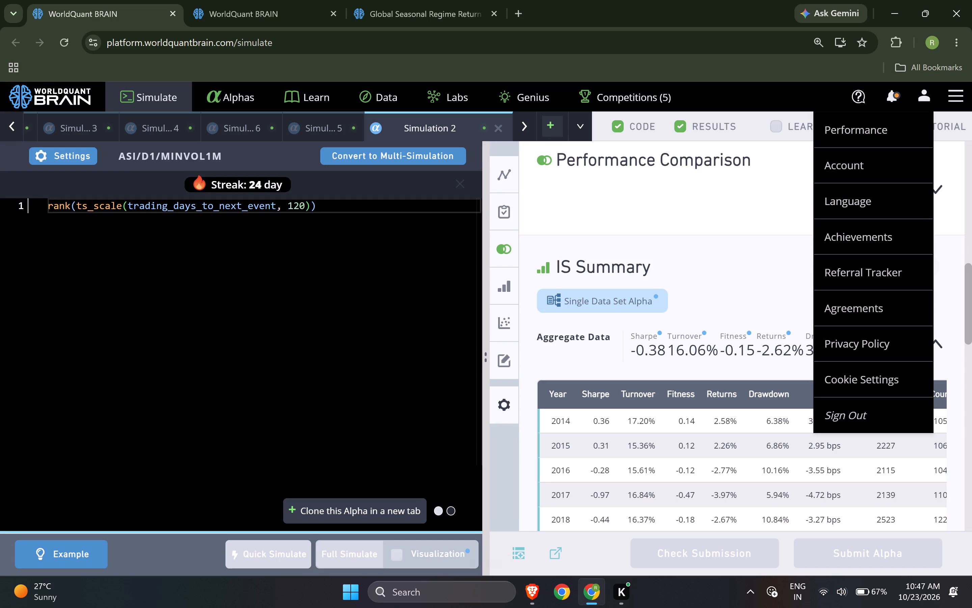
{"action": "left_click", "coordinate": [837, 419]}
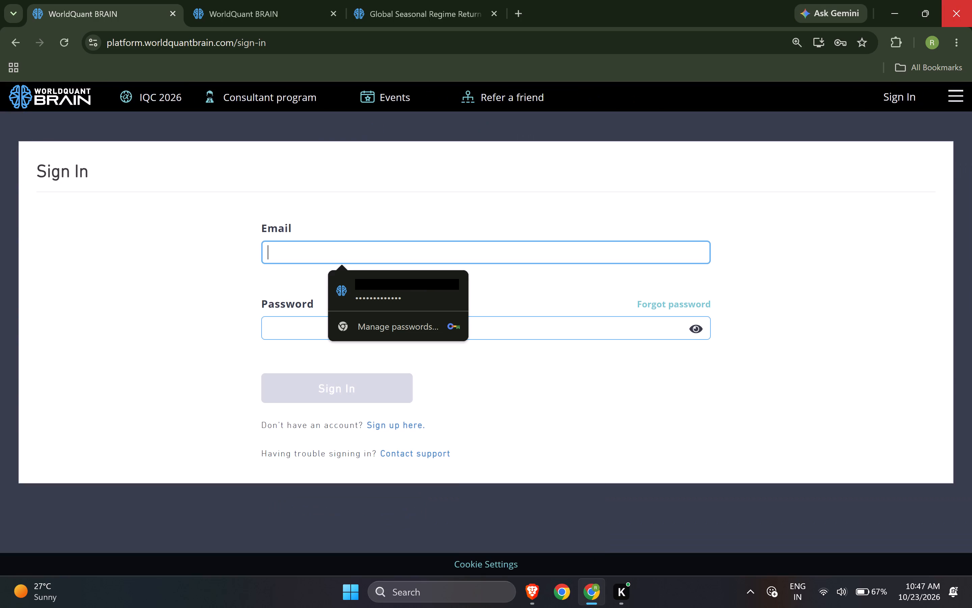
{"action": "left_click", "coordinate": [970, 0]}
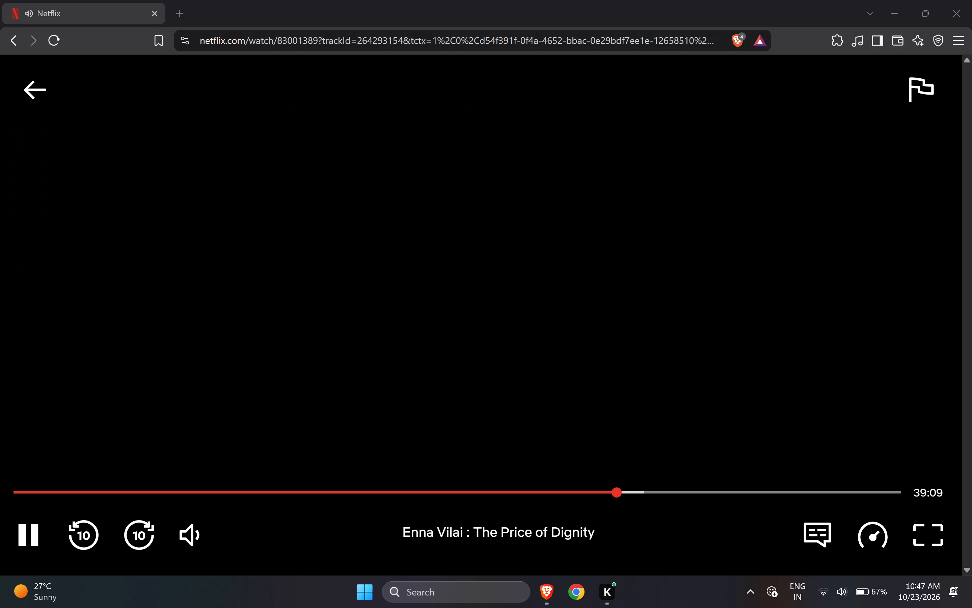